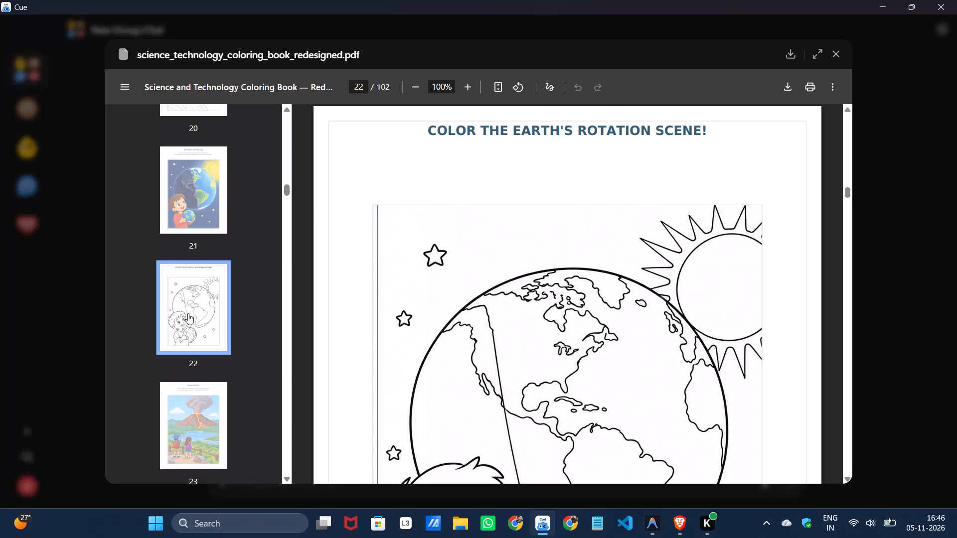
Review the Earth's Rotation color page and its coloring page, pages 21 and 22 of the PDF.
scroll(587, 357, "down", 2)
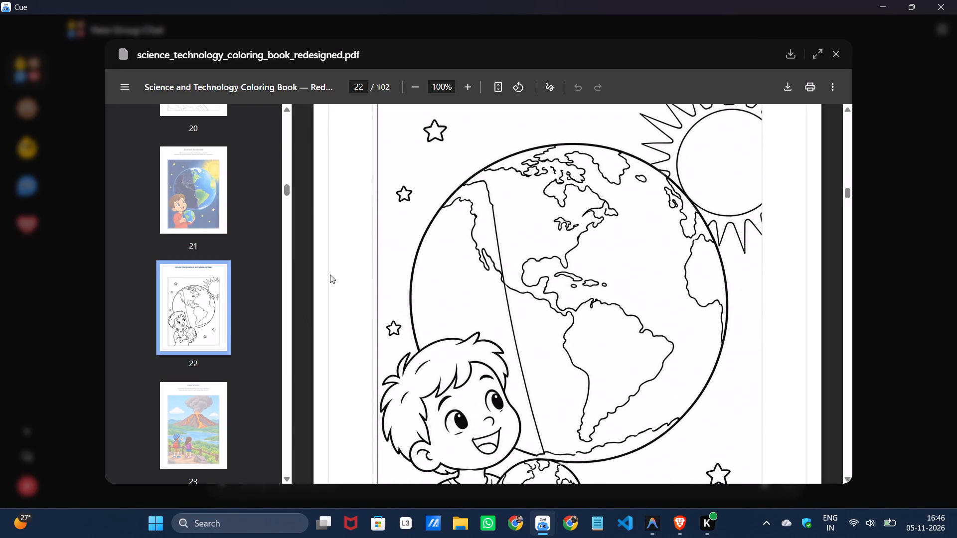
left_click(194, 208)
scroll(534, 310, "down", 2)
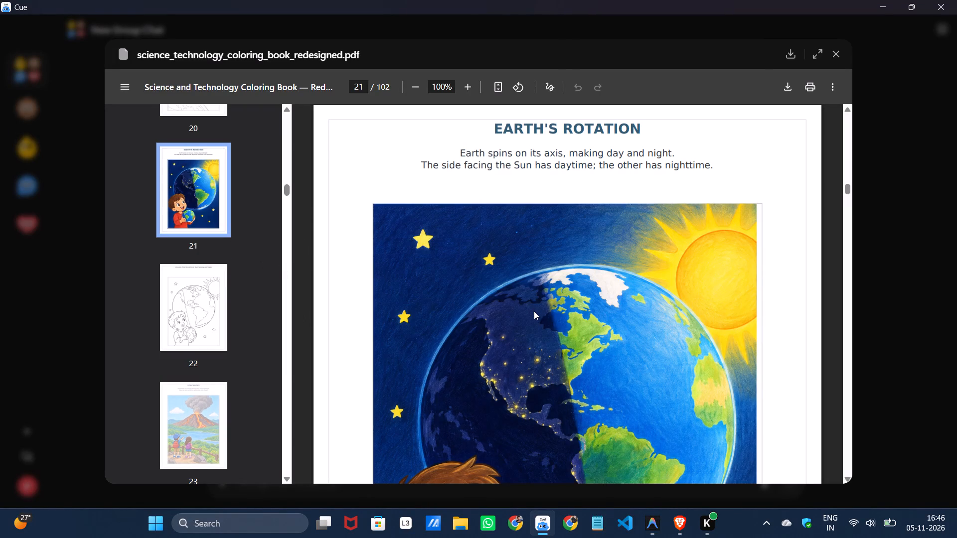
scroll(534, 311, "down", 1)
left_click(189, 310)
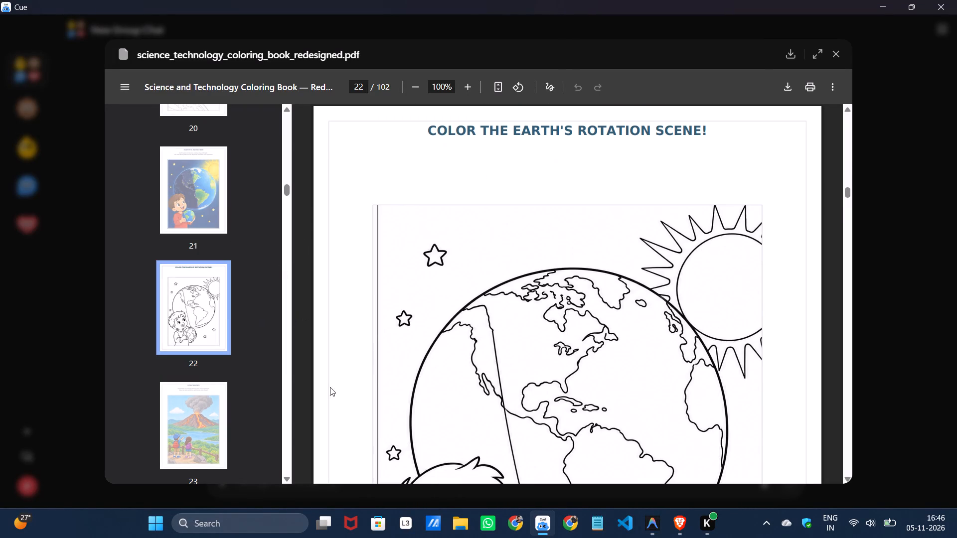
scroll(709, 348, "down", 3)
scroll(569, 345, "up", 1)
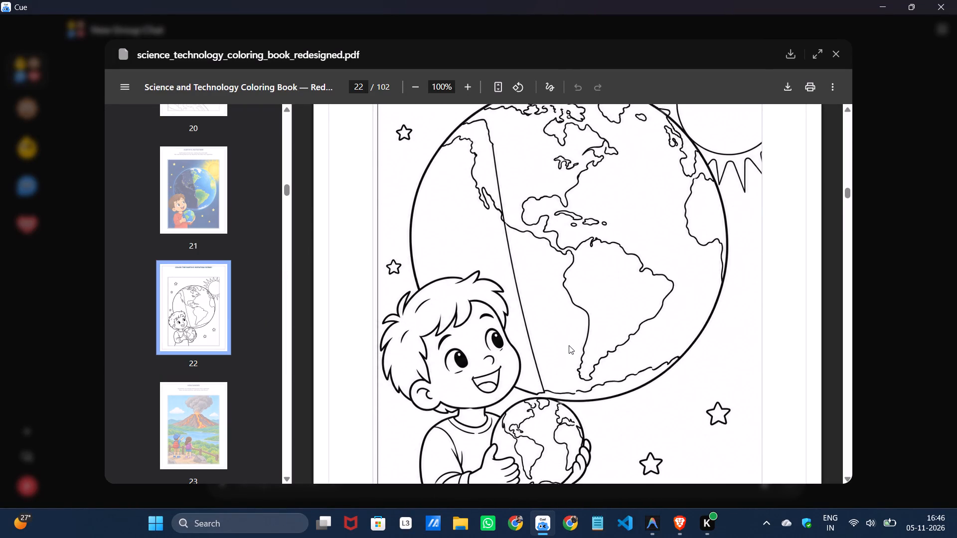
scroll(568, 345, "up", 1)
scroll(237, 374, "down", 2)
Review the Volcanoes and the Rocks and Minerals color and coloring pages, pages 23 to 26 of the PDF.
left_click(176, 318)
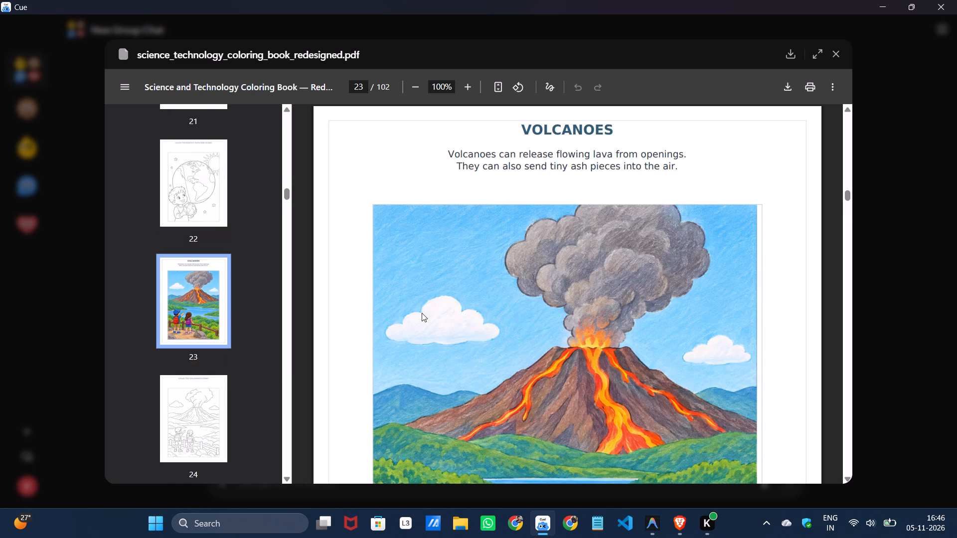
scroll(600, 309, "down", 15)
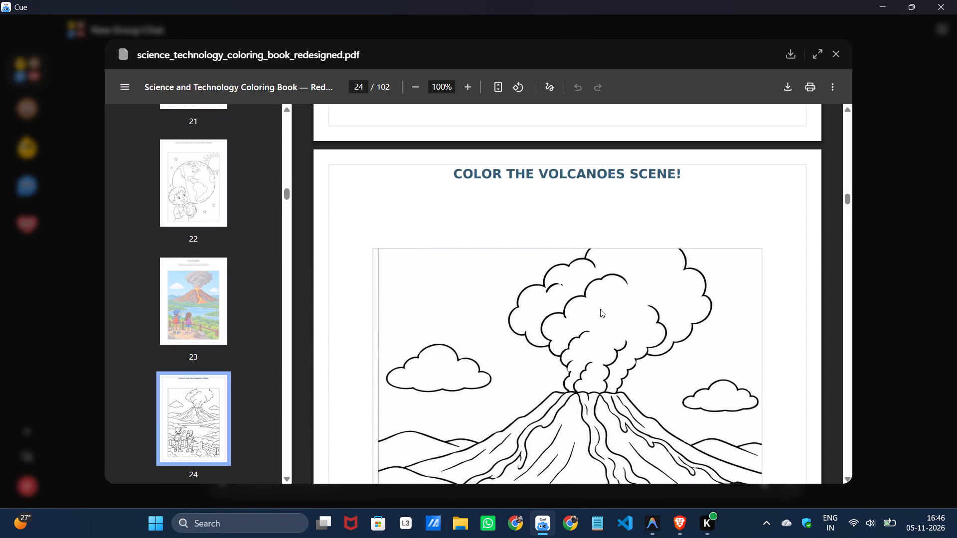
scroll(217, 319, "down", 5)
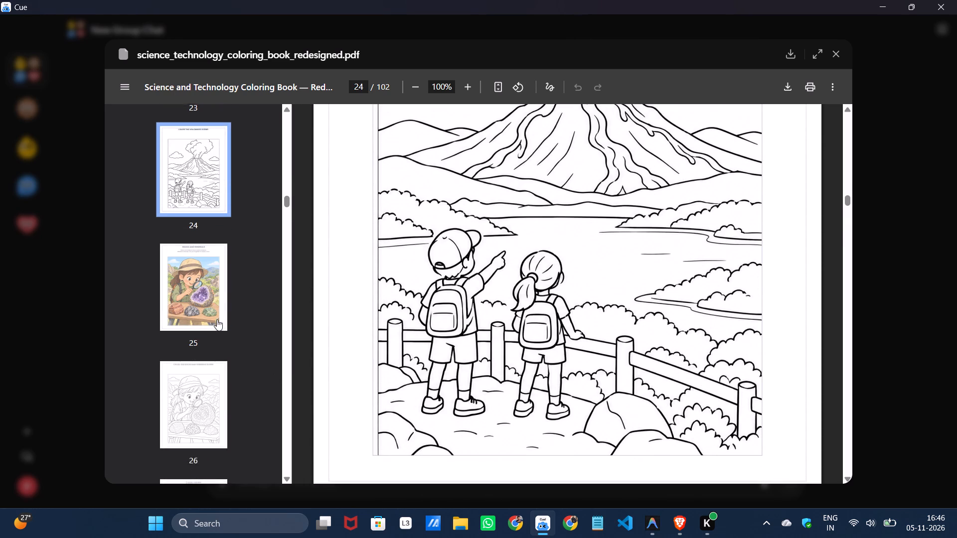
left_click(197, 259)
scroll(549, 311, "up", 2)
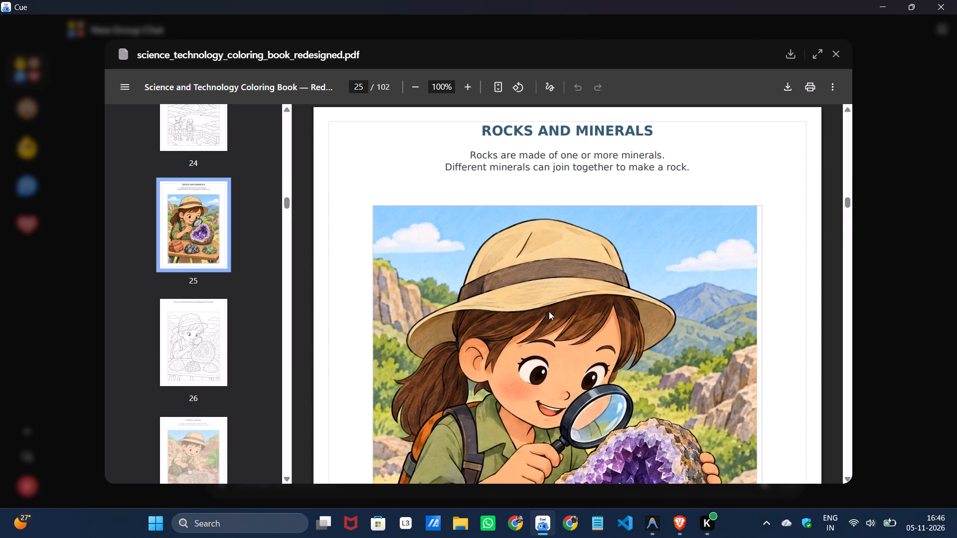
scroll(549, 311, "up", 2)
scroll(549, 311, "down", 10)
scroll(165, 354, "down", 1)
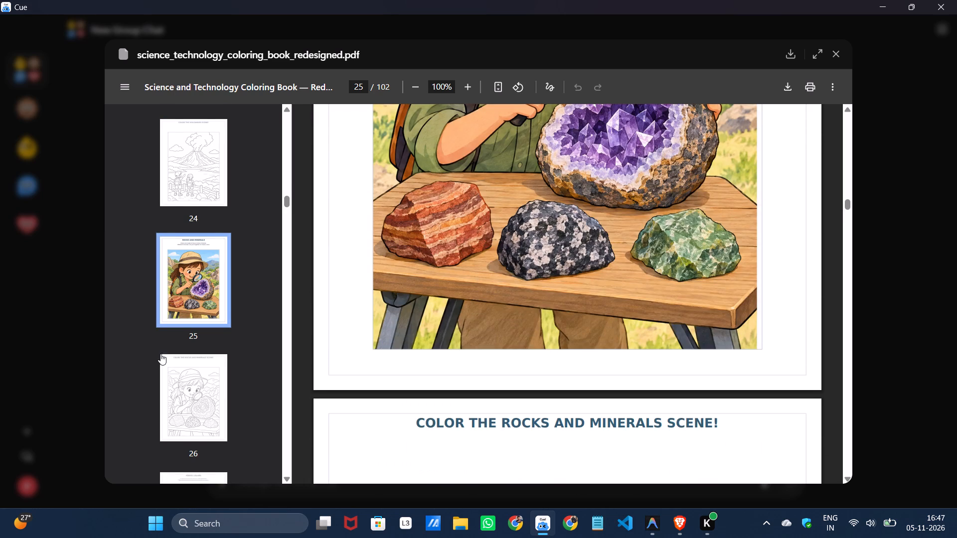
scroll(160, 354, "down", 3)
left_click(215, 181)
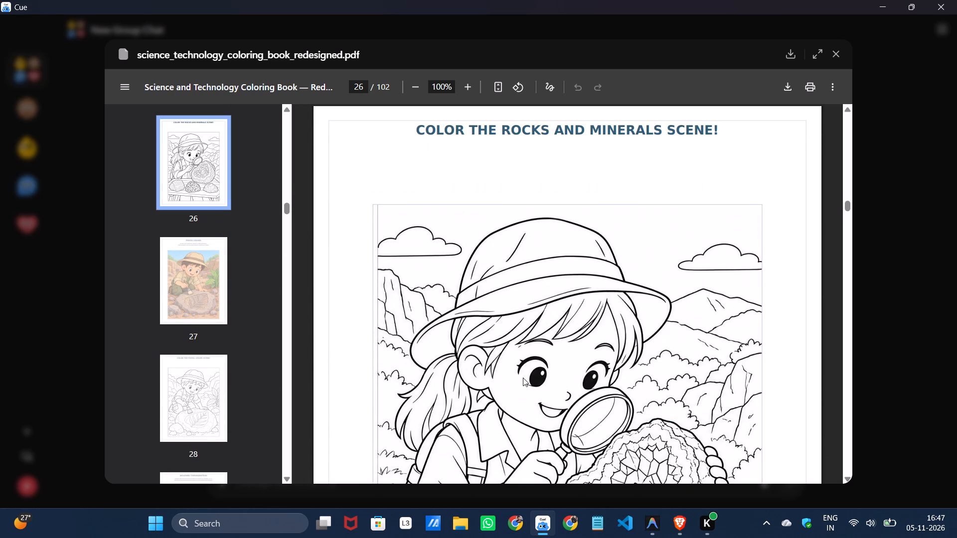
scroll(524, 379, "down", 2)
scroll(224, 380, "down", 3)
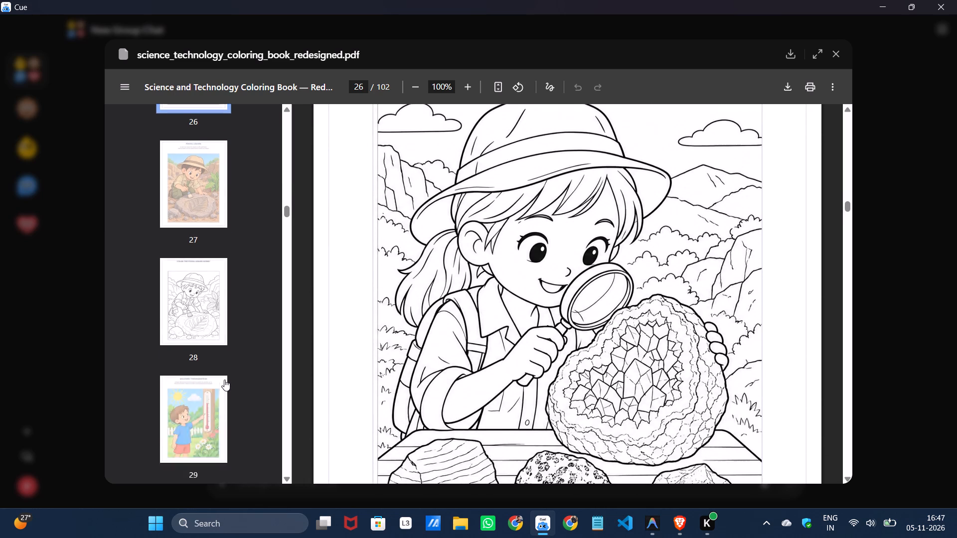
Review the water cycle coloring page 32 and the Rainbows and Prisms page 33, and close the PDF preview.
scroll(224, 380, "down", 6)
left_click(201, 308)
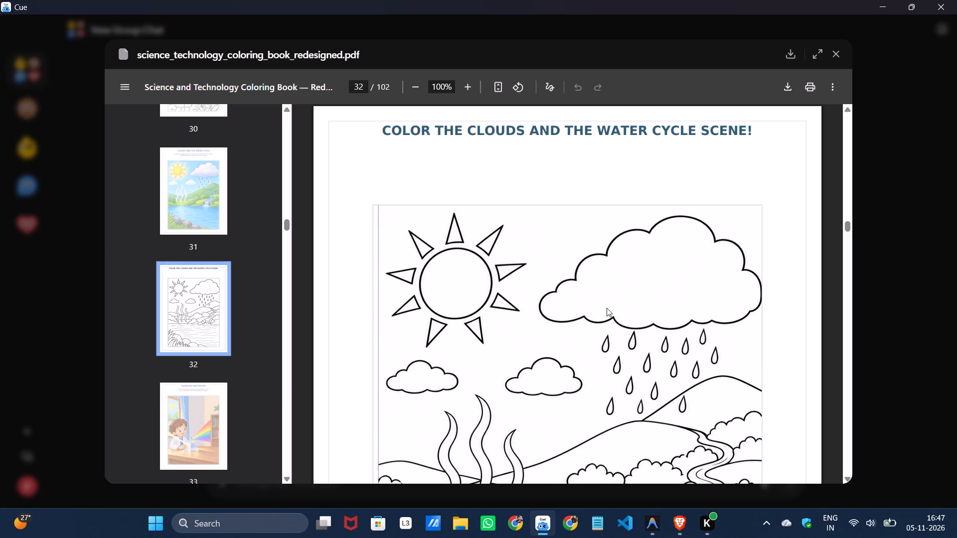
scroll(607, 308, "down", 4)
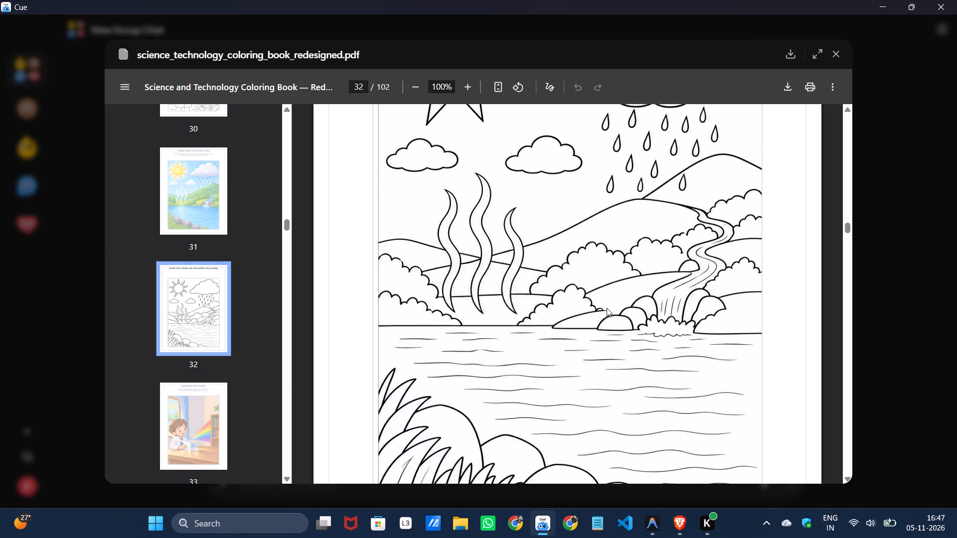
scroll(607, 308, "up", 3)
scroll(607, 308, "down", 3)
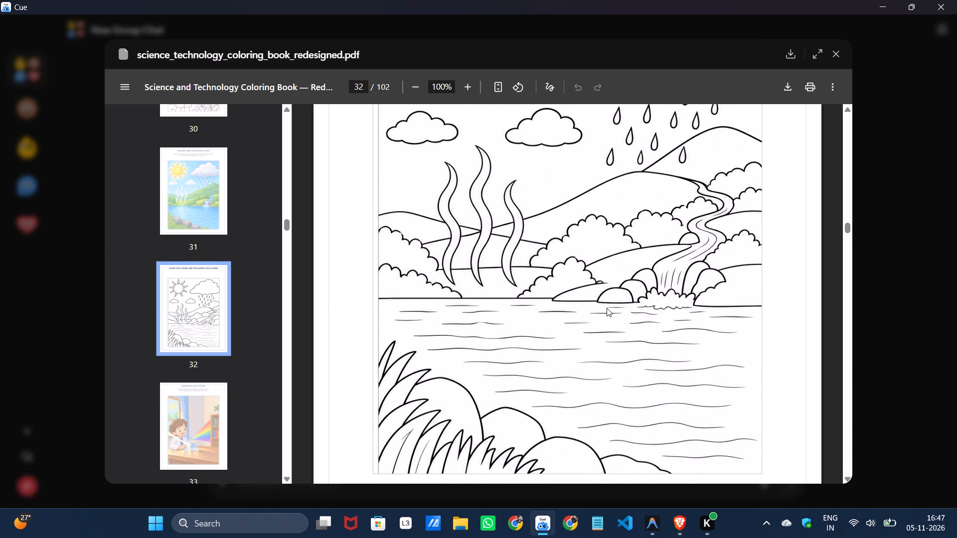
scroll(607, 308, "up", 2)
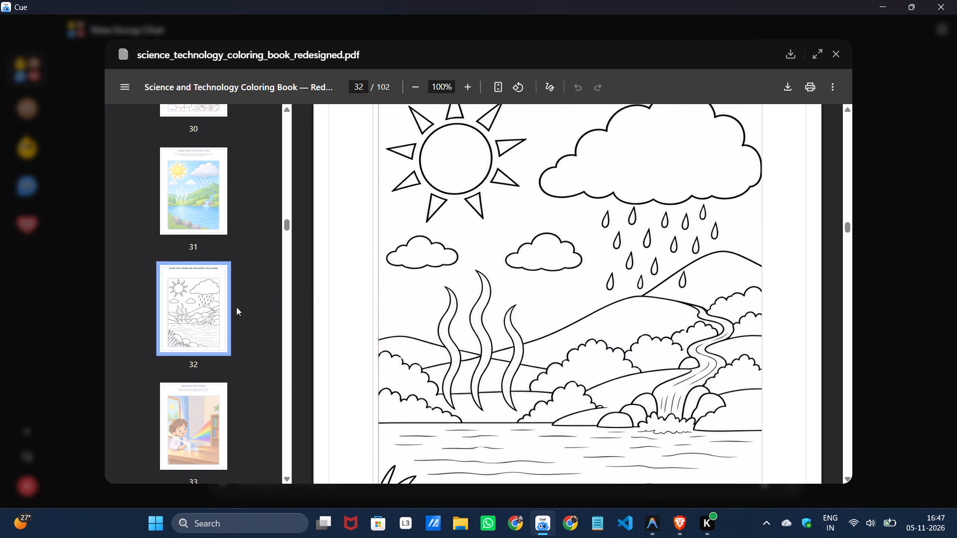
scroll(228, 313, "down", 5)
left_click(185, 119)
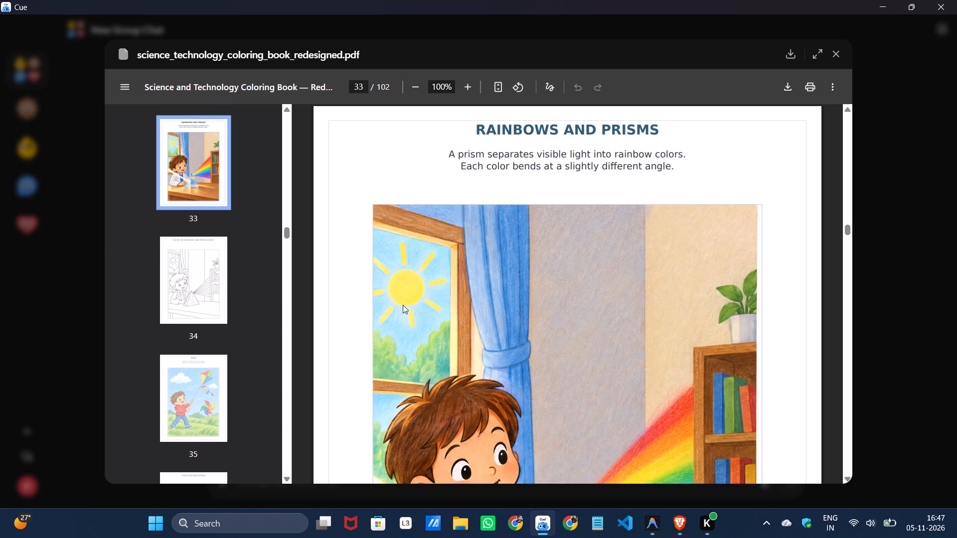
scroll(544, 336, "down", 5)
scroll(544, 336, "up", 2)
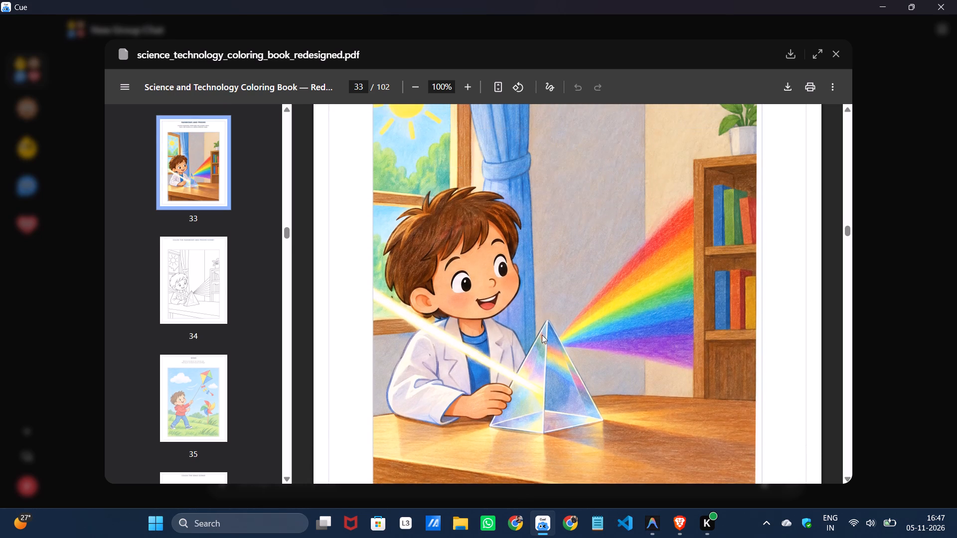
scroll(224, 336, "down", 6)
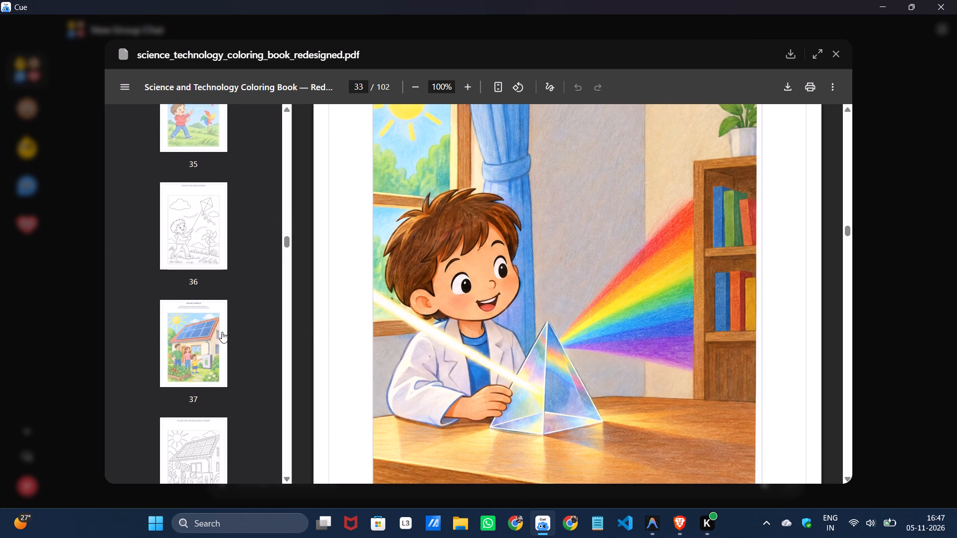
left_click(838, 51)
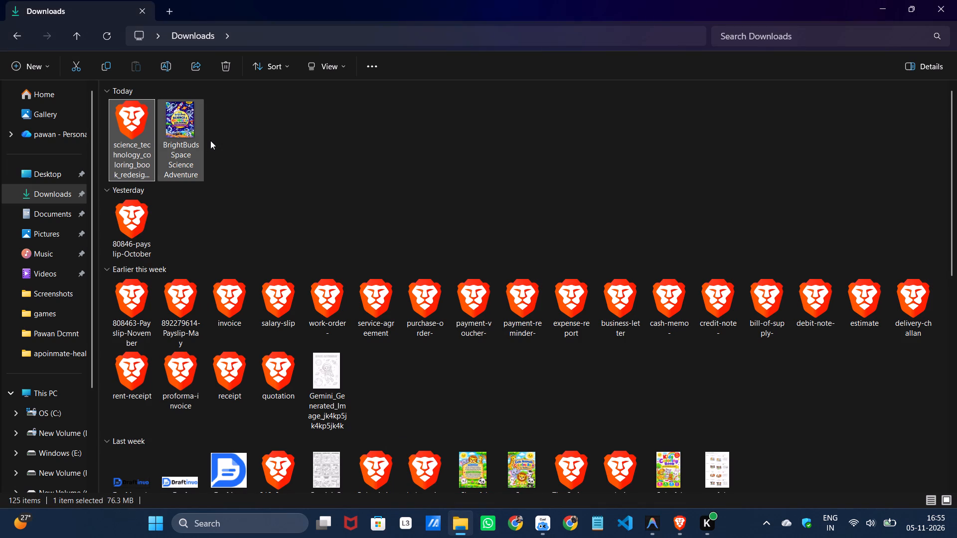
left_click_drag(230, 139, 103, 144)
scroll(38, 332, "down", 3)
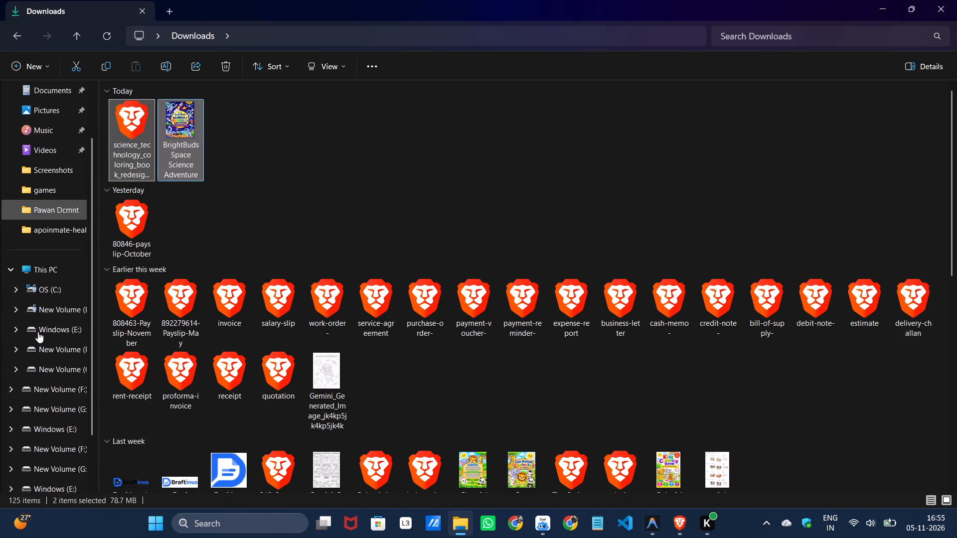
scroll(38, 332, "down", 1)
left_click(83, 63)
Look through the E:, F: and G: drives for the folder where the cut coloring book files belong.
scroll(47, 332, "down", 3)
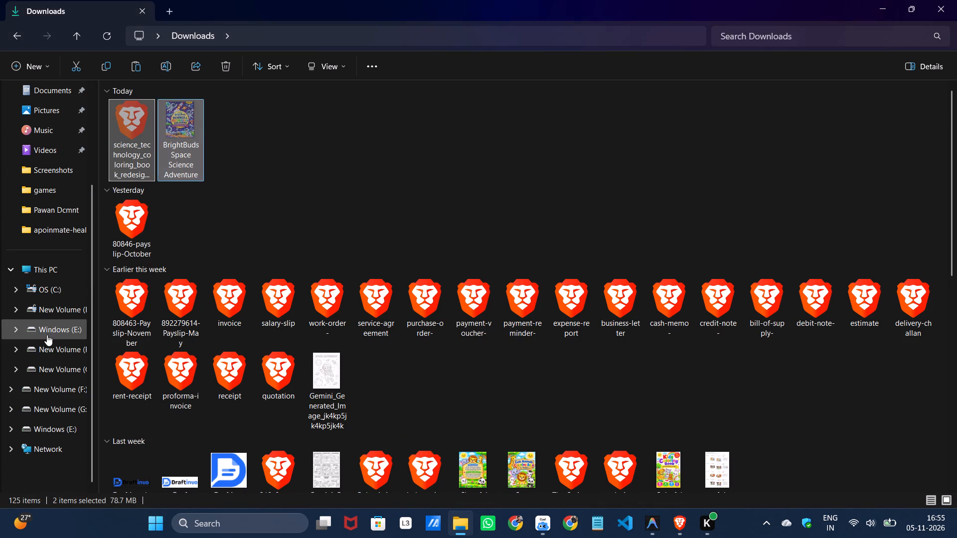
left_click(44, 407)
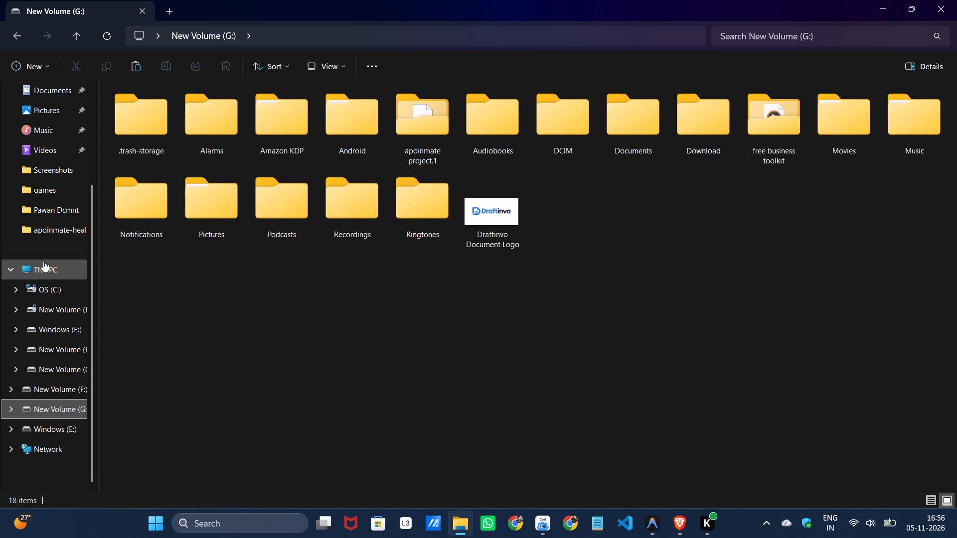
left_click(60, 391)
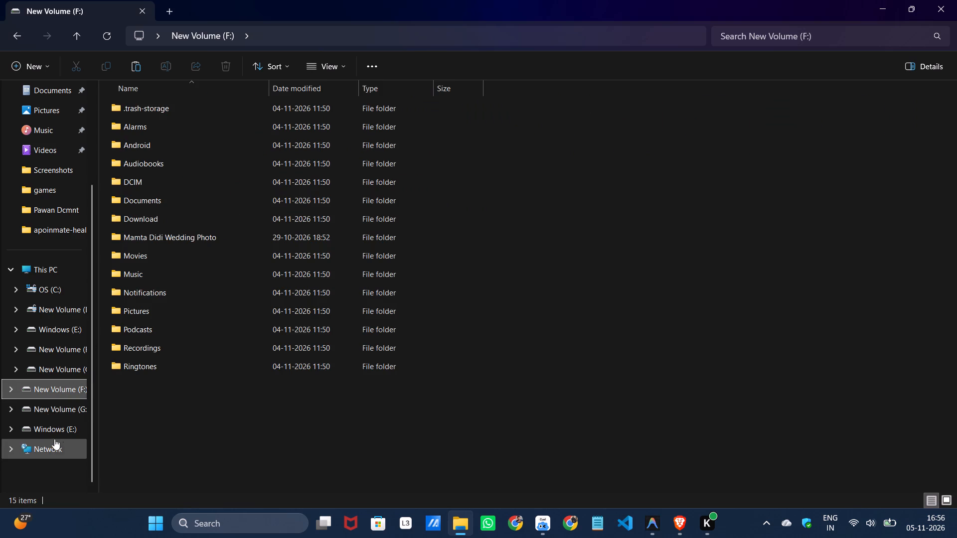
left_click(61, 424)
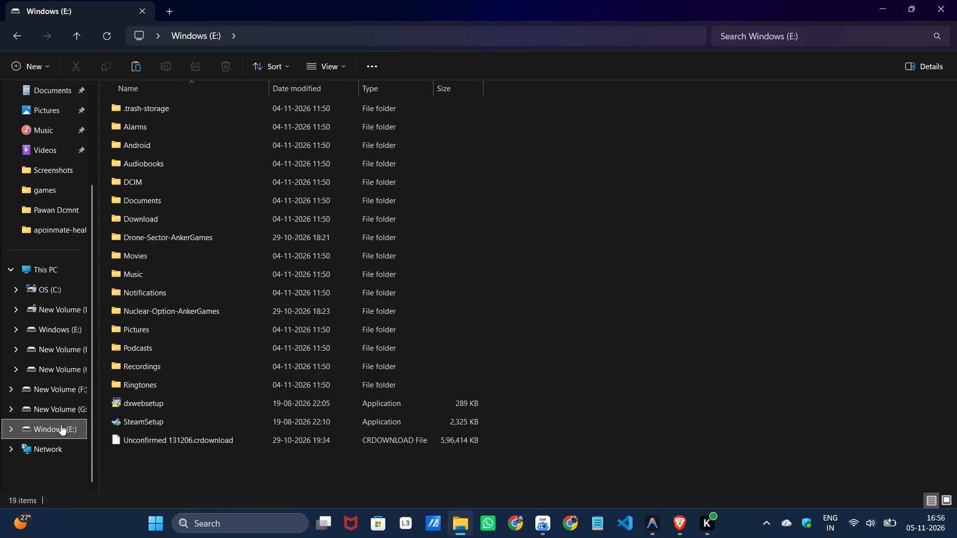
left_click(52, 277)
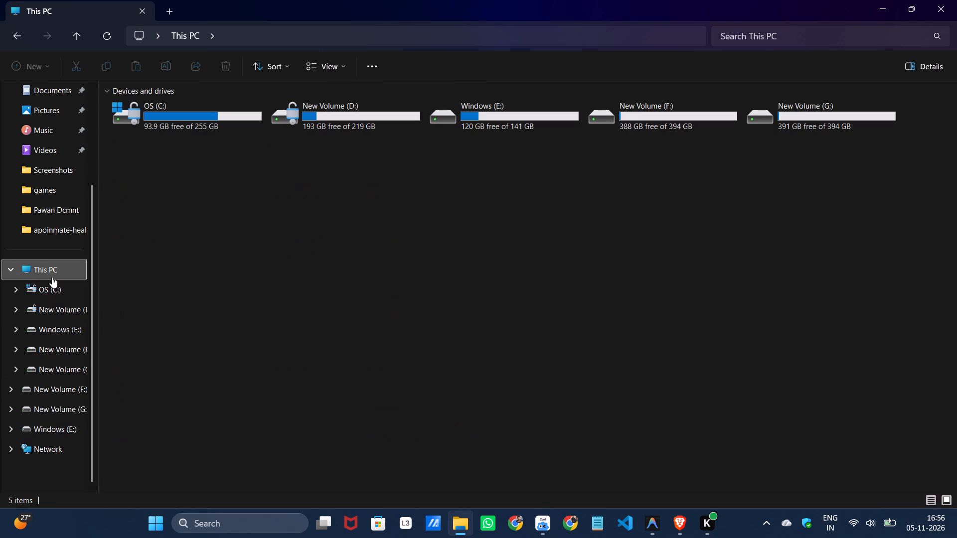
left_click(696, 121)
left_click(696, 121)
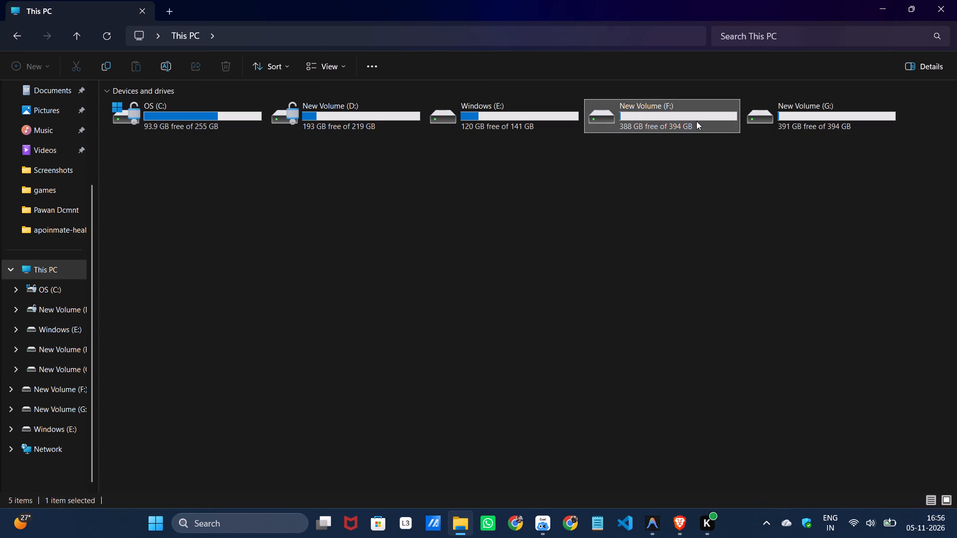
double_click(694, 120)
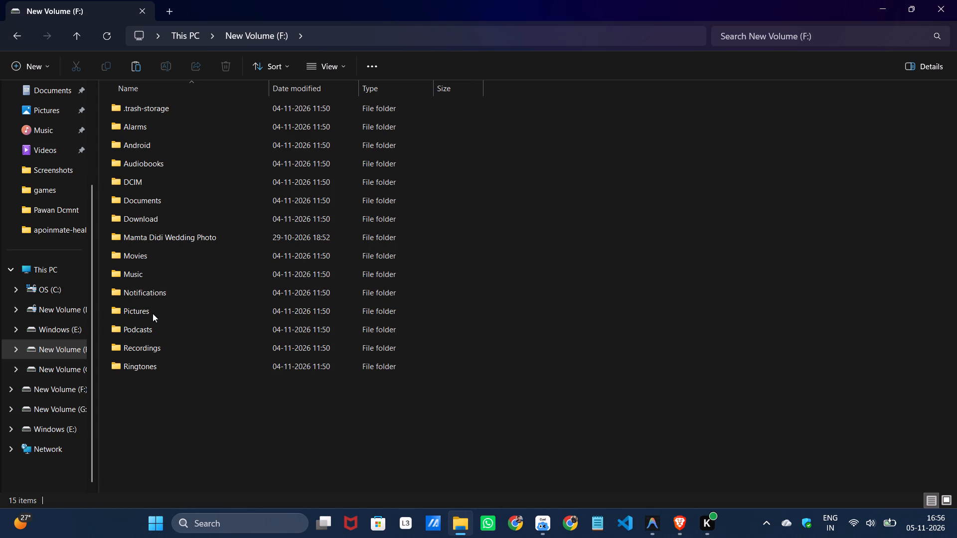
left_click(18, 40)
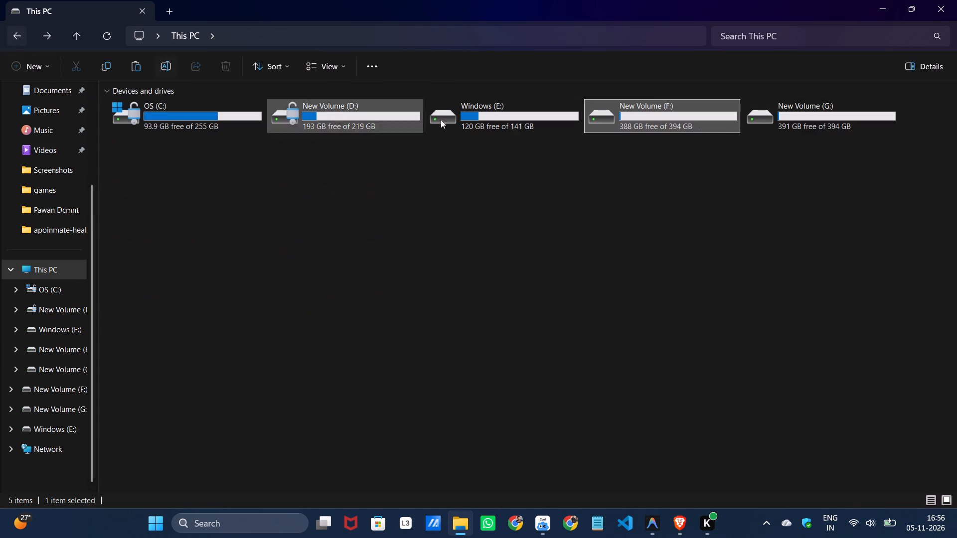
double_click(768, 118)
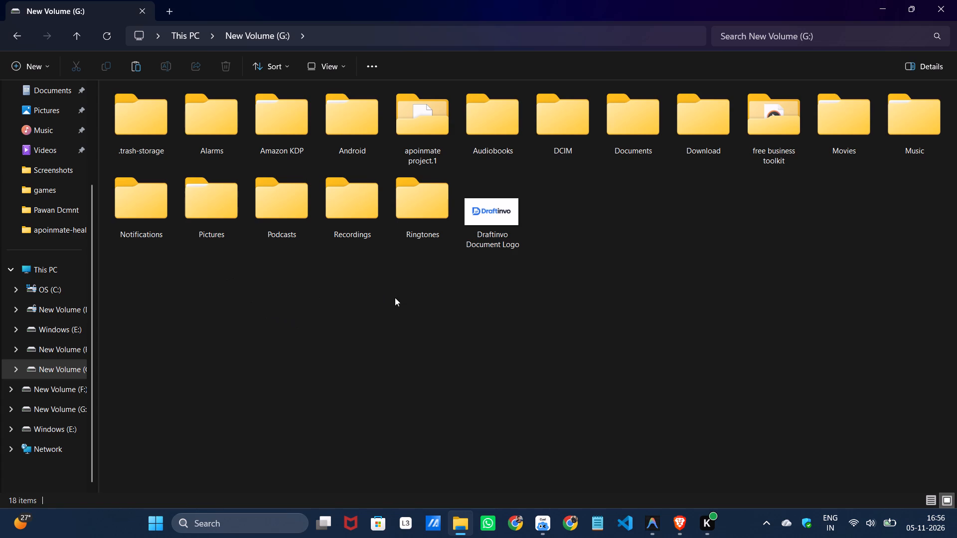
left_click(21, 39)
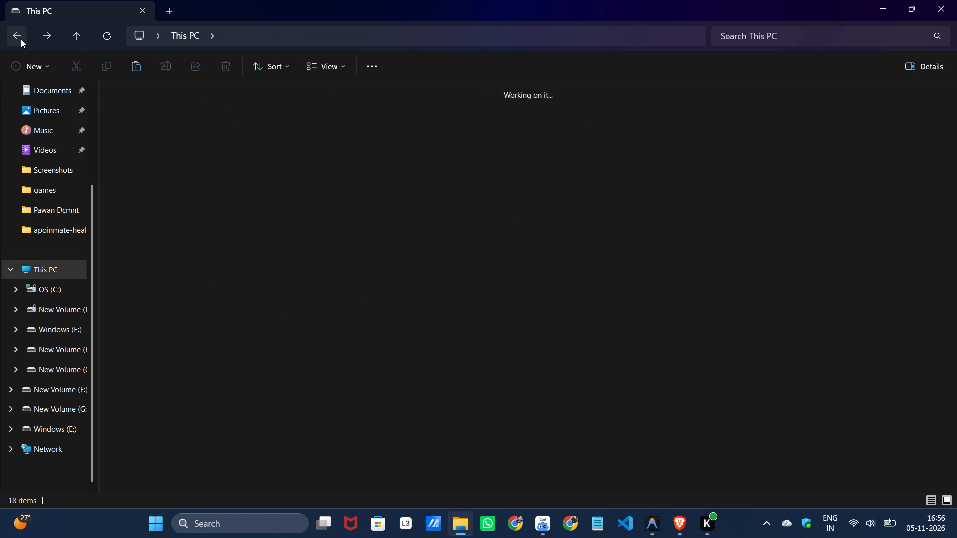
double_click(512, 123)
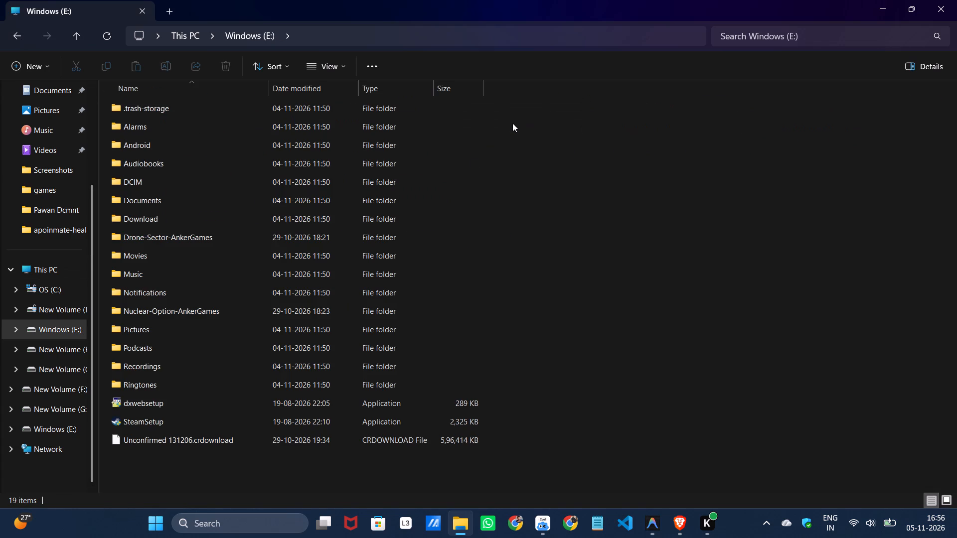
left_click(23, 31)
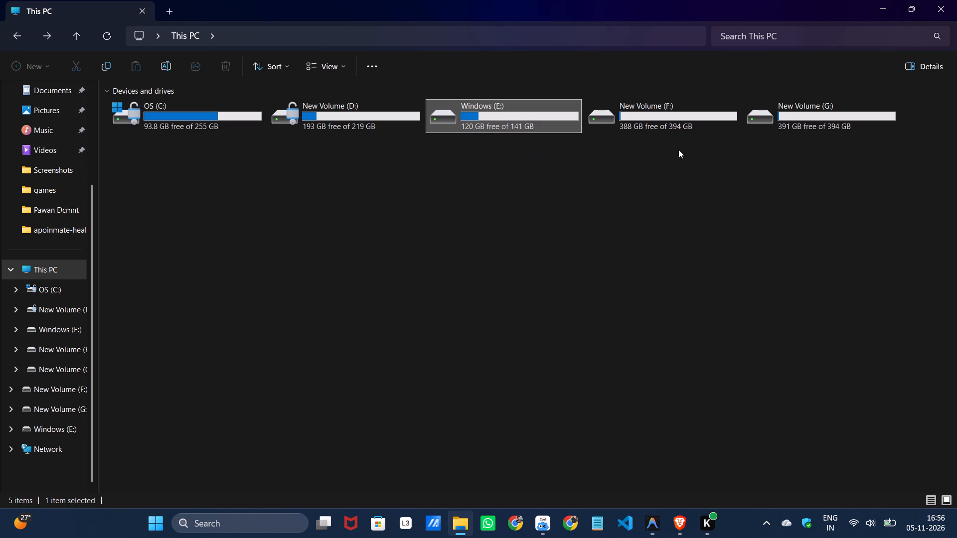
double_click(633, 121)
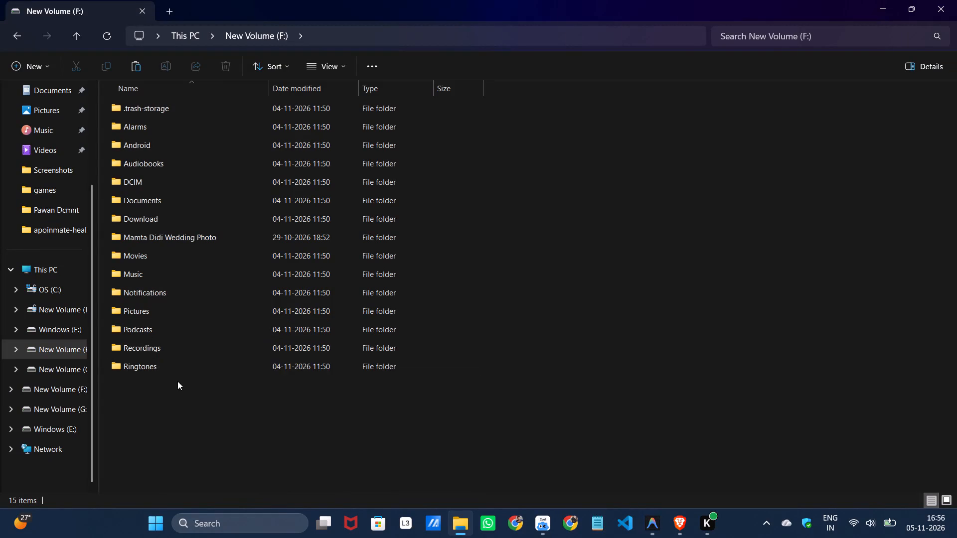
left_click(20, 37)
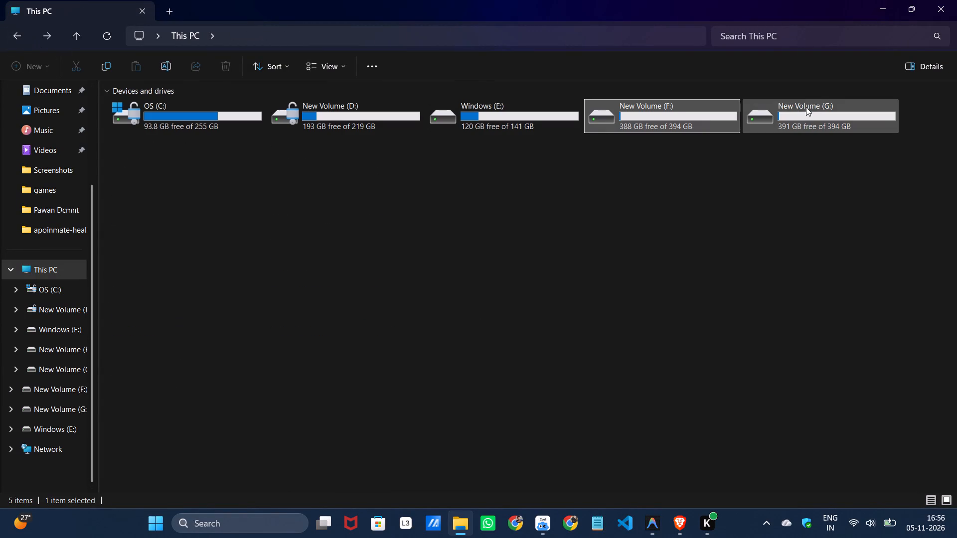
Paste the cut coloring book PDF and cover image into the BrightBuds Books folder inside Amazon KDP on New Volume (G:).
double_click(806, 107)
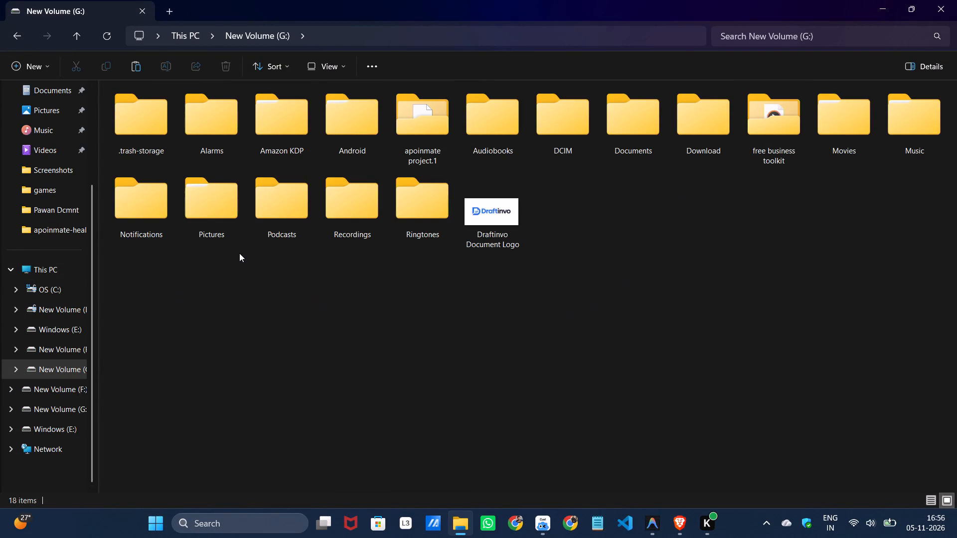
double_click(292, 132)
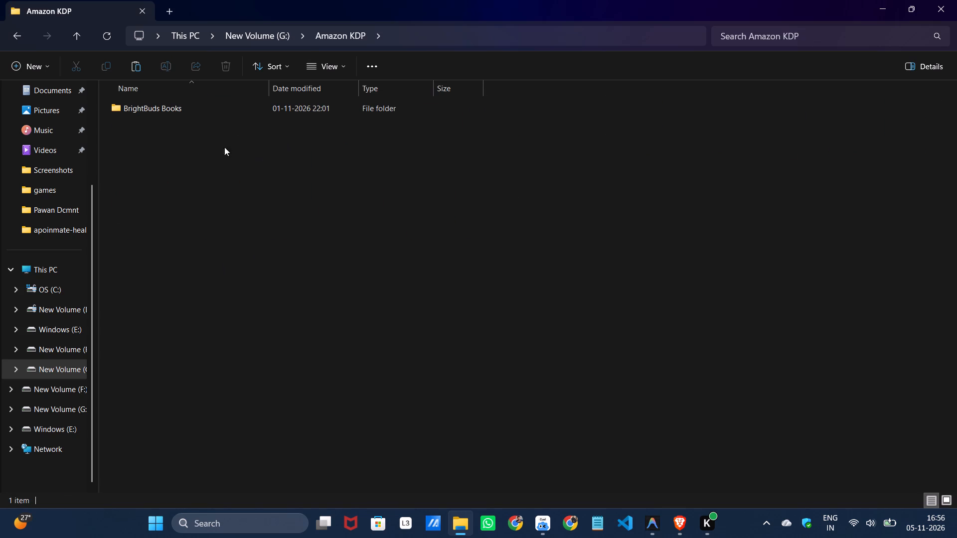
double_click(164, 105)
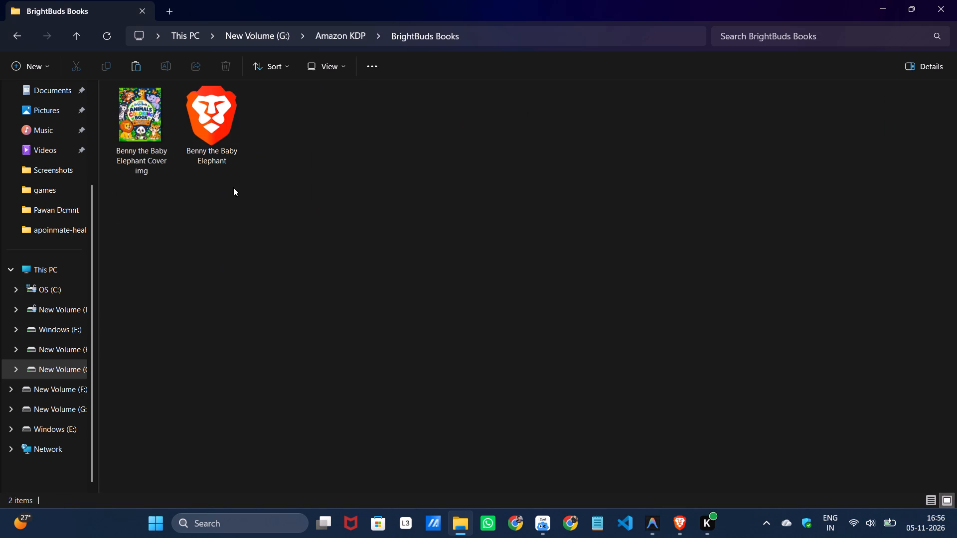
right_click(326, 142)
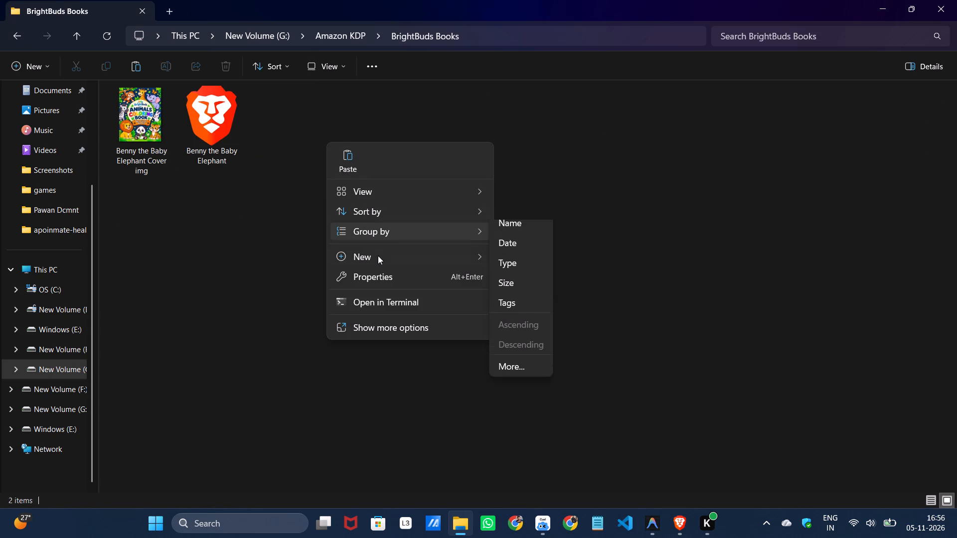
left_click(335, 165)
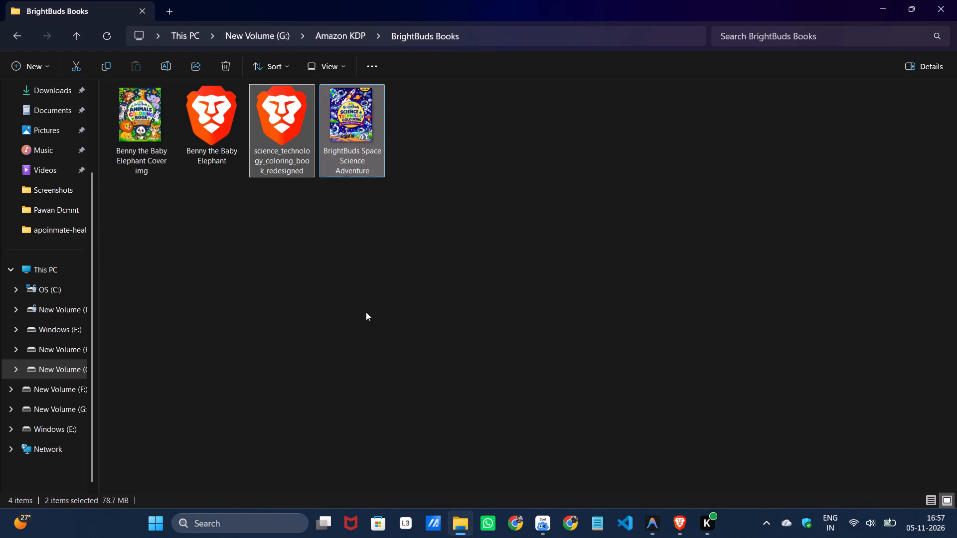
left_click(322, 291)
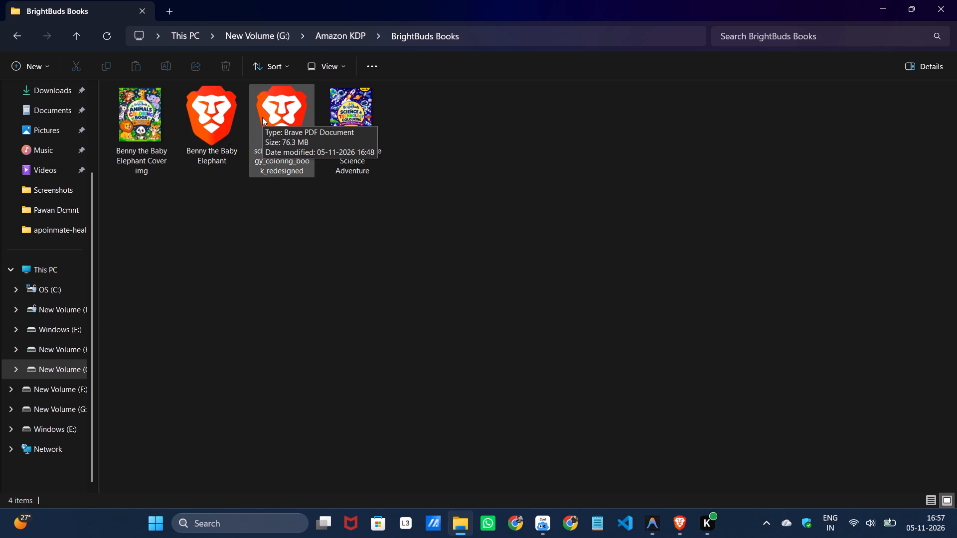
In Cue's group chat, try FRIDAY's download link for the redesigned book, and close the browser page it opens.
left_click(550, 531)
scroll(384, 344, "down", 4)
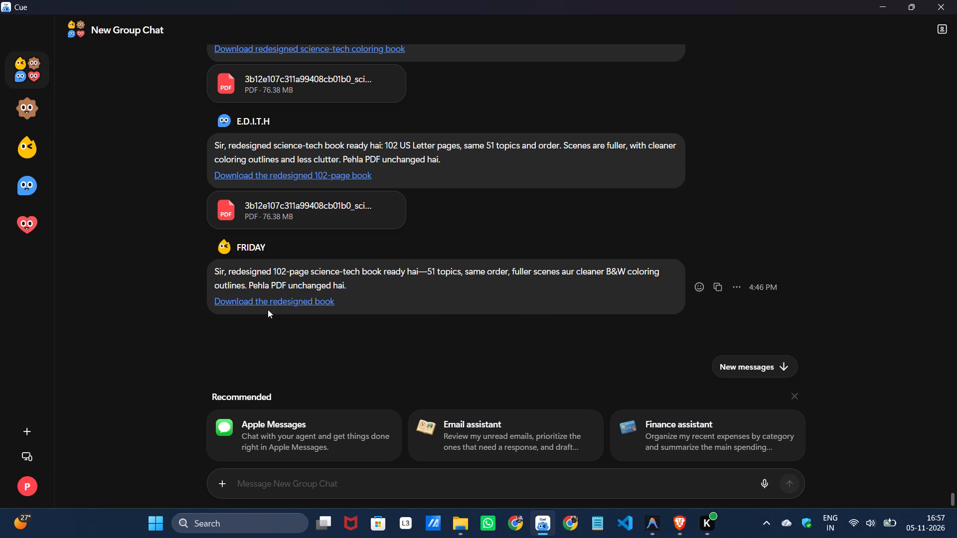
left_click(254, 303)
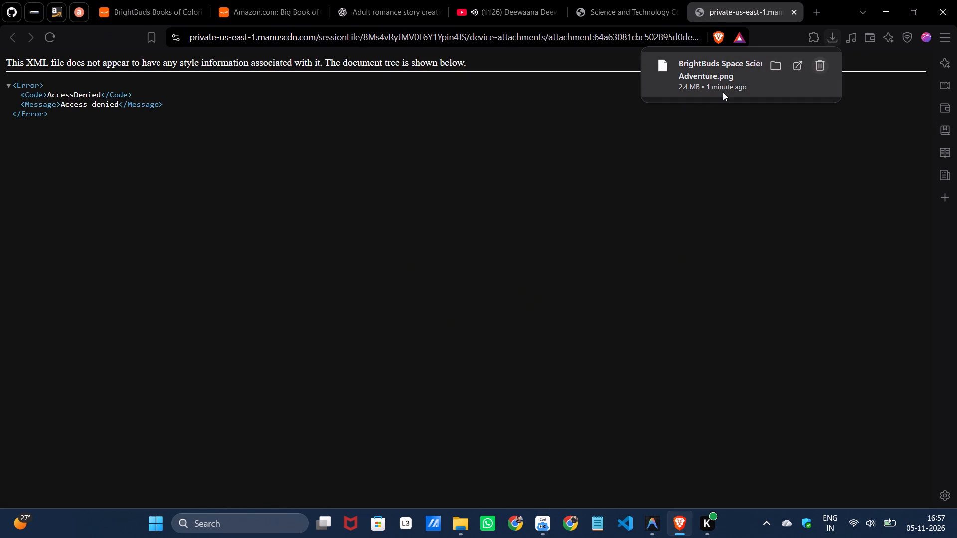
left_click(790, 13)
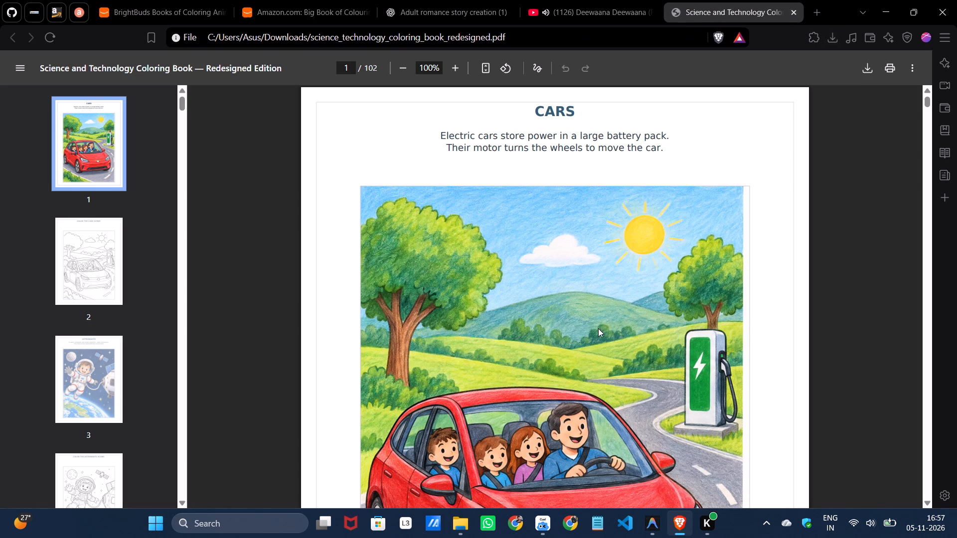
scroll(616, 324, "down", 12)
scroll(610, 322, "up", 3)
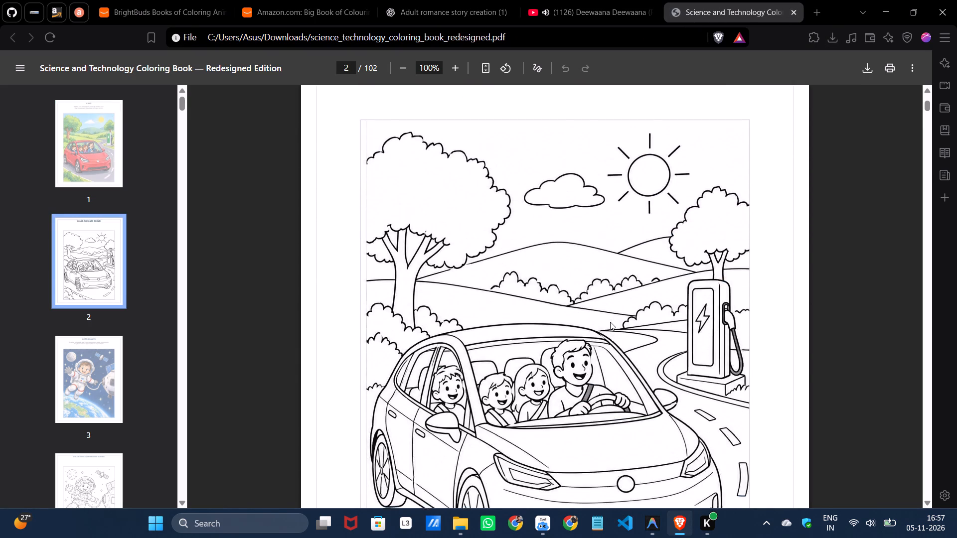
scroll(610, 322, "up", 9)
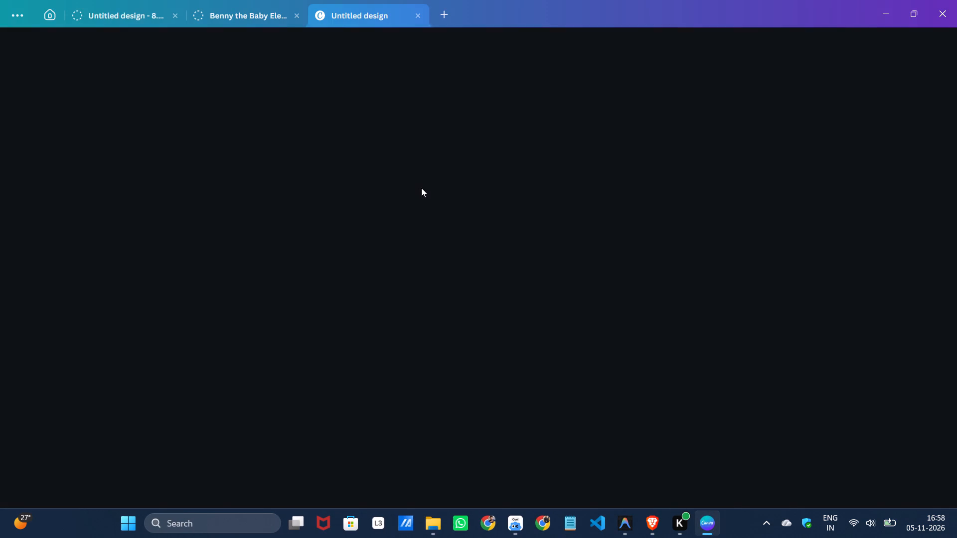
left_click(441, 15)
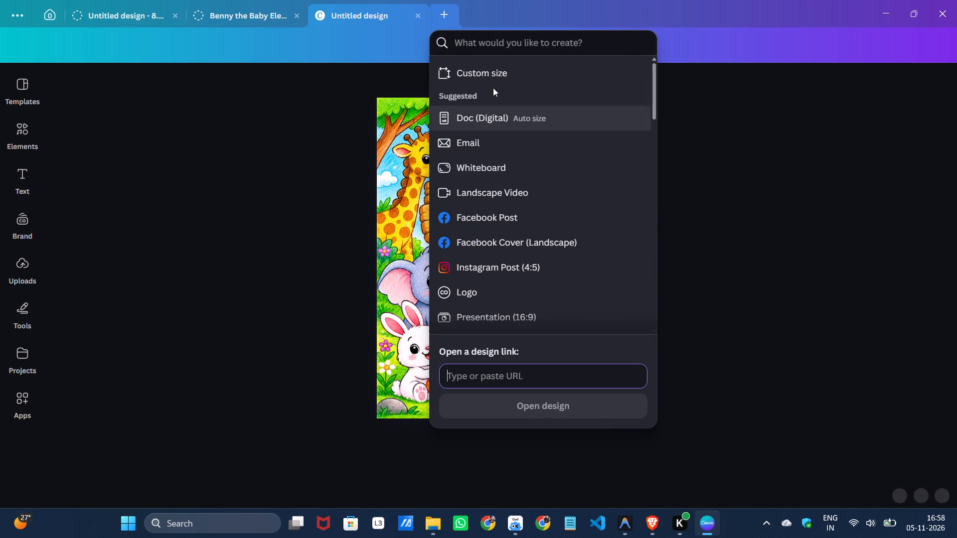
left_click(486, 77)
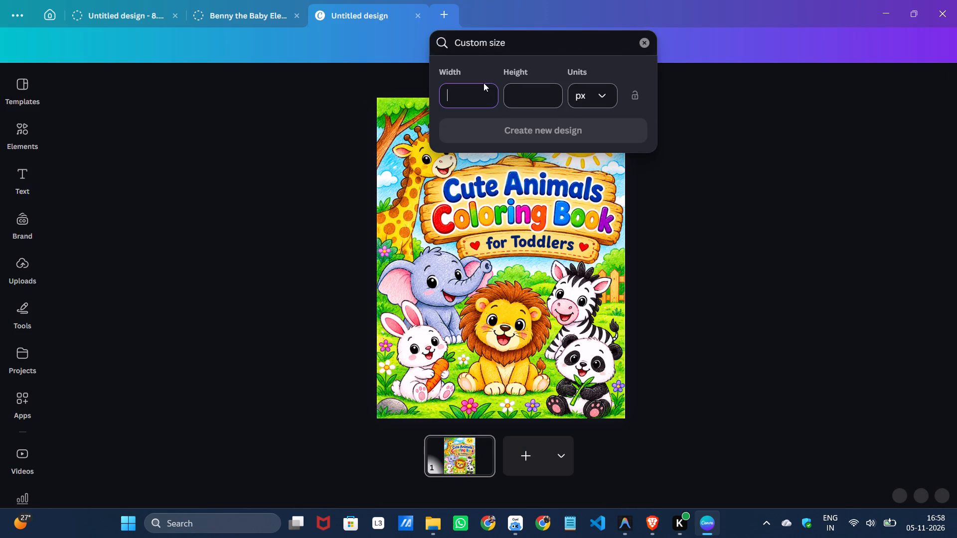
type("8.5")
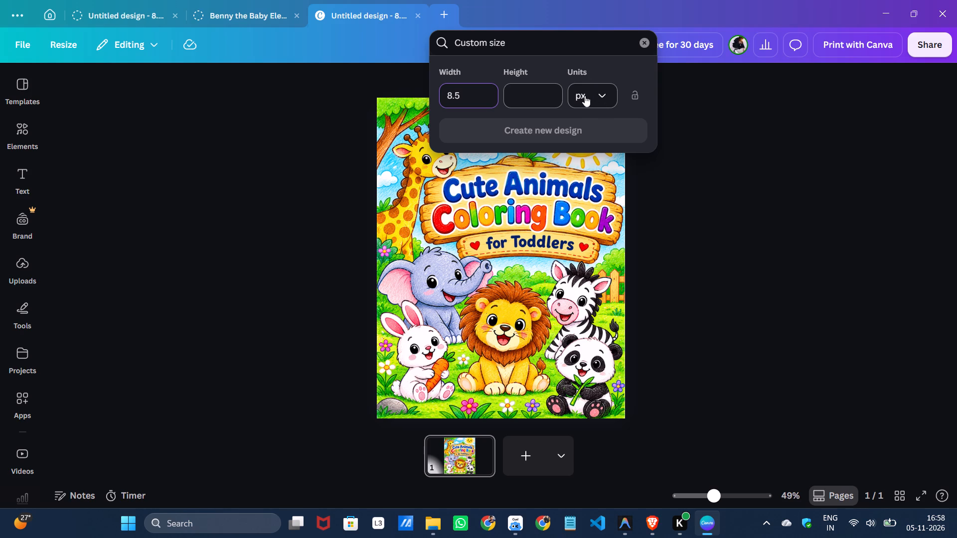
left_click(583, 95)
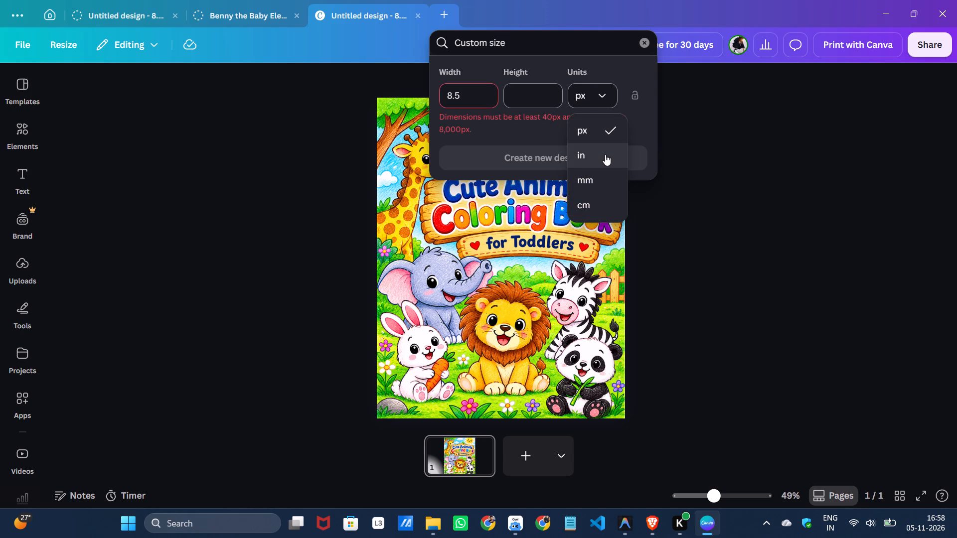
left_click(605, 154)
left_click(514, 101)
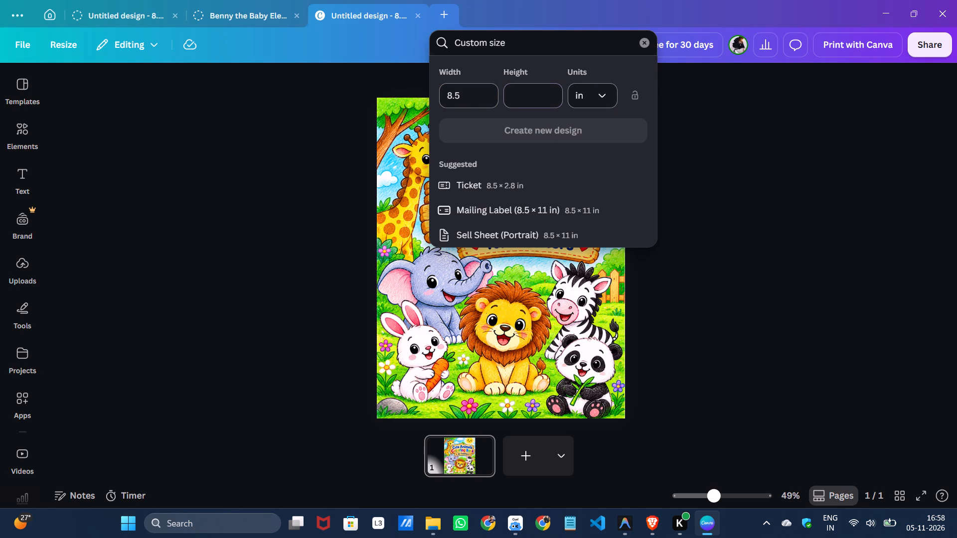
type("11")
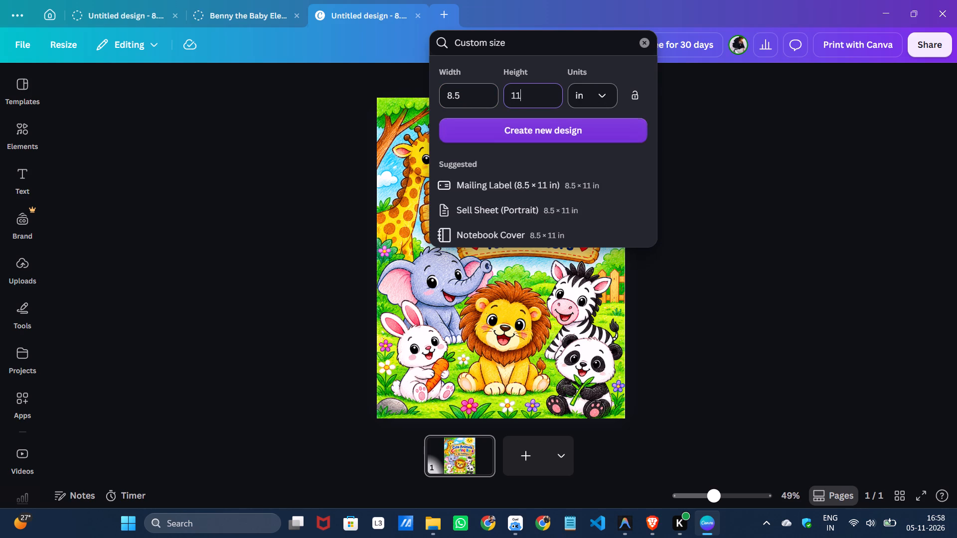
left_click(516, 133)
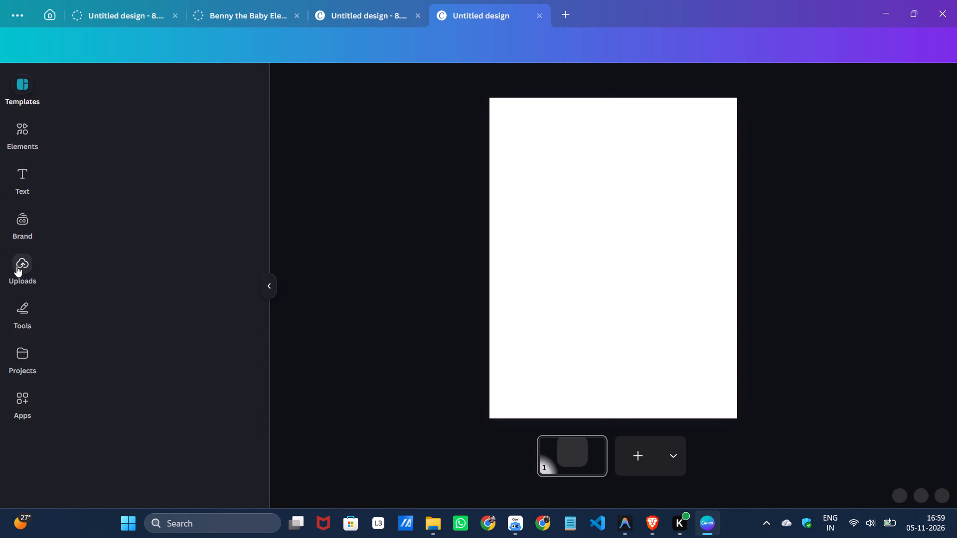
Upload science_technology_coloring_book_redesigned to Canva from the BrightBuds Books folder inside Amazon KDP on New Volume (G:).
left_click(28, 267)
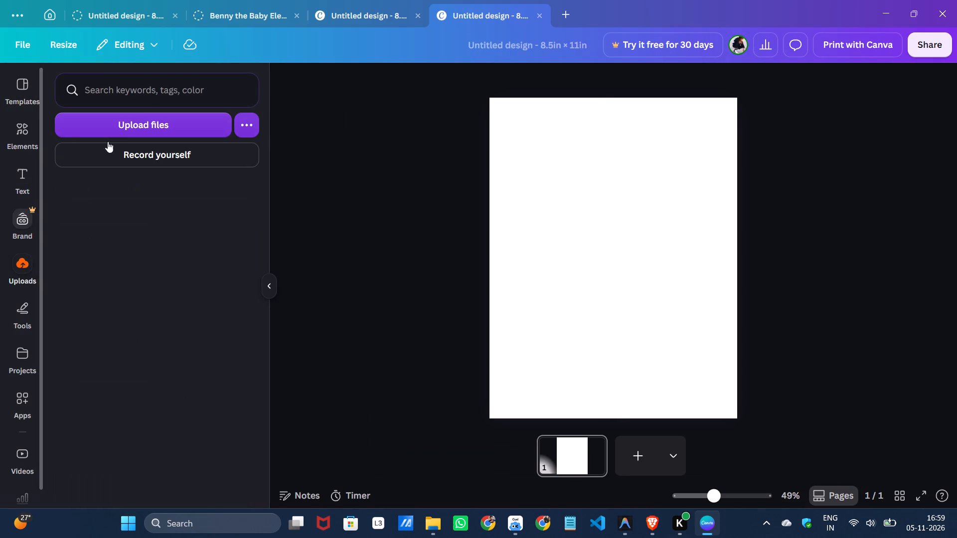
left_click(171, 115)
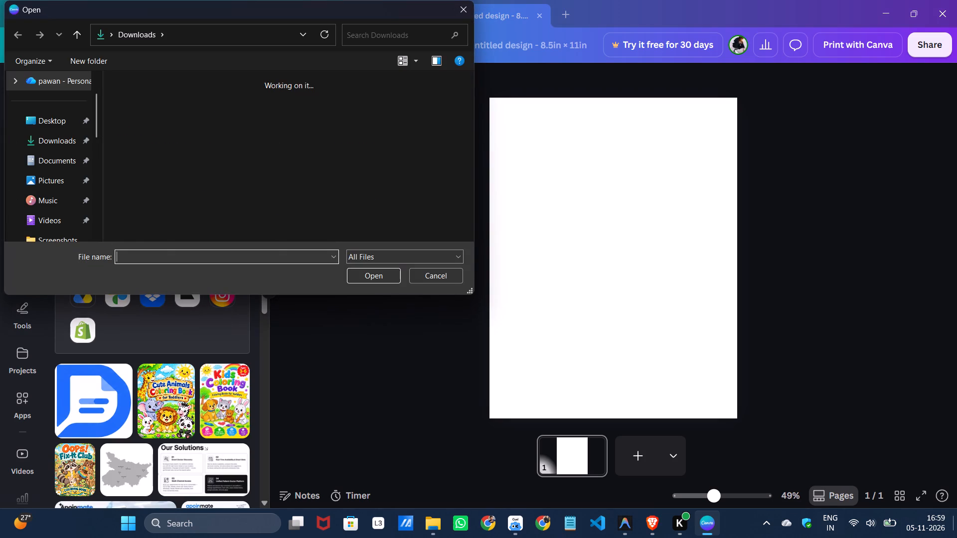
scroll(58, 147, "down", 5)
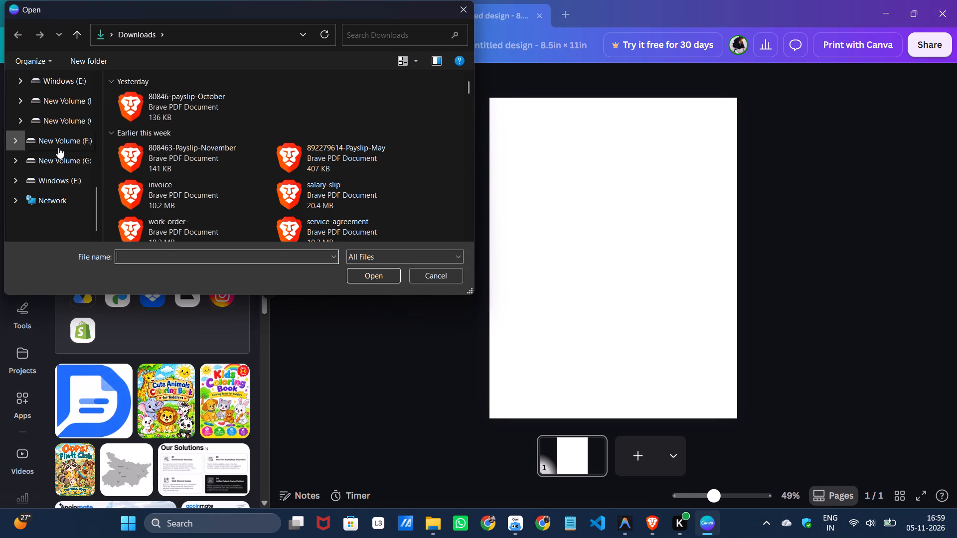
left_click(66, 164)
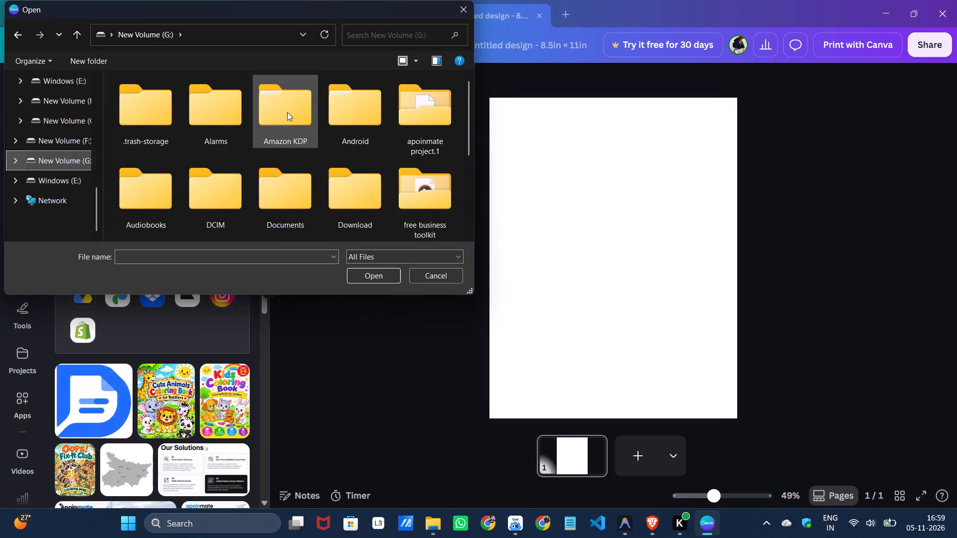
double_click(287, 114)
double_click(197, 96)
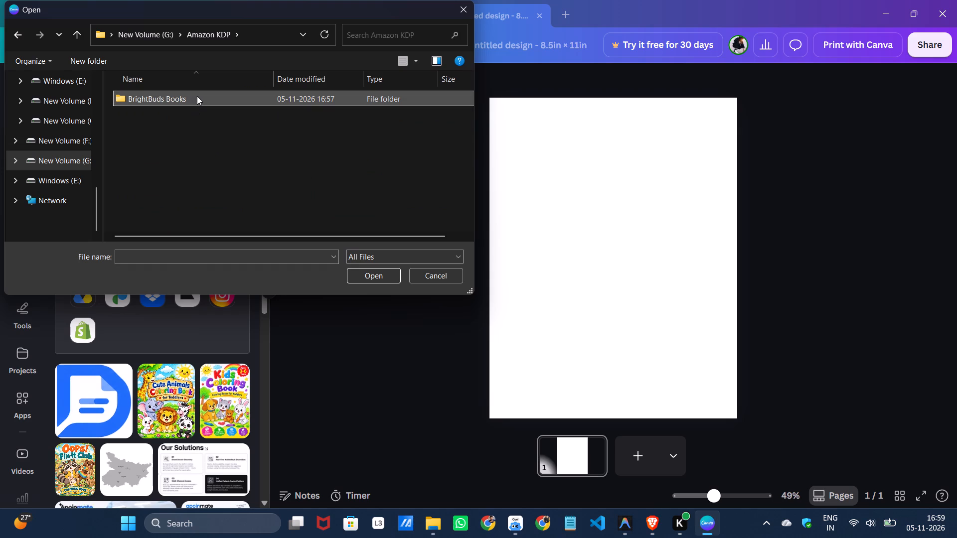
double_click(197, 96)
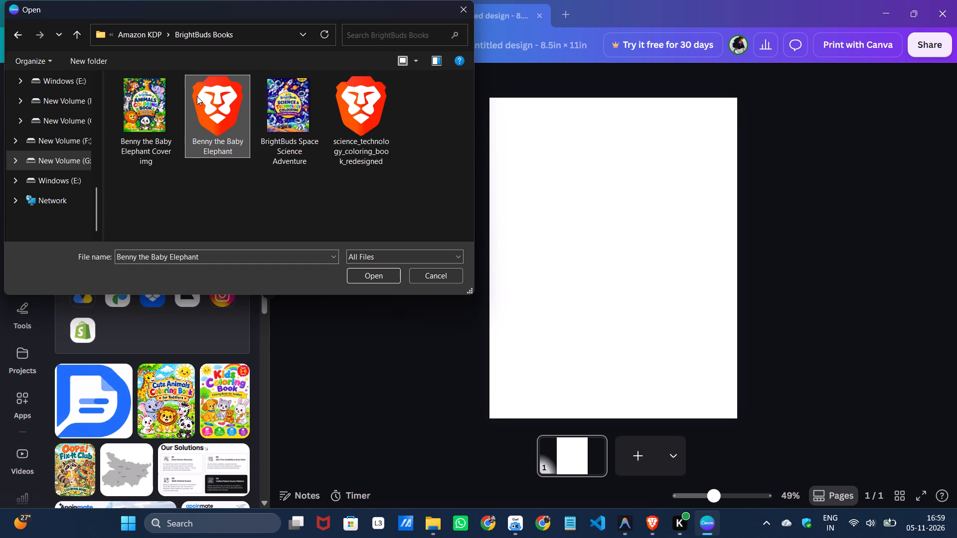
left_click(340, 130)
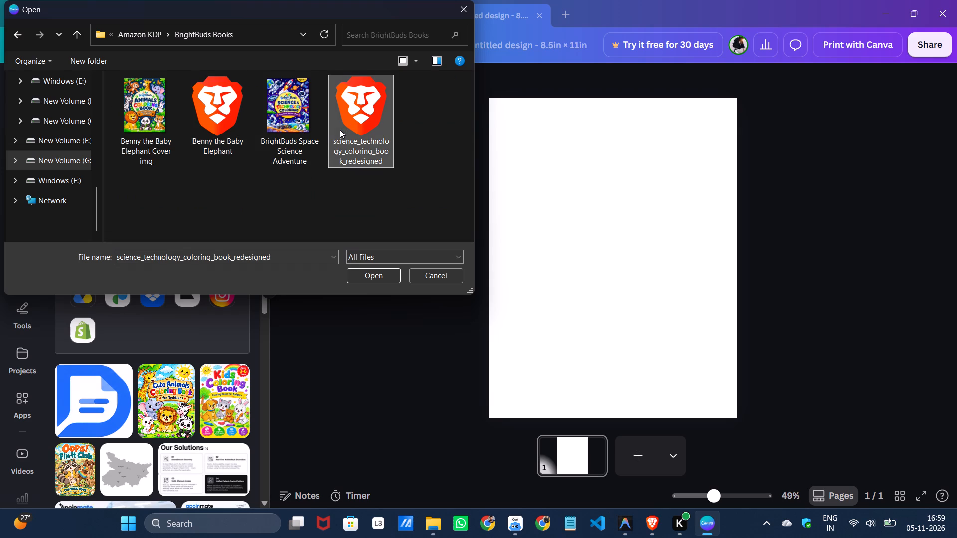
left_click(375, 276)
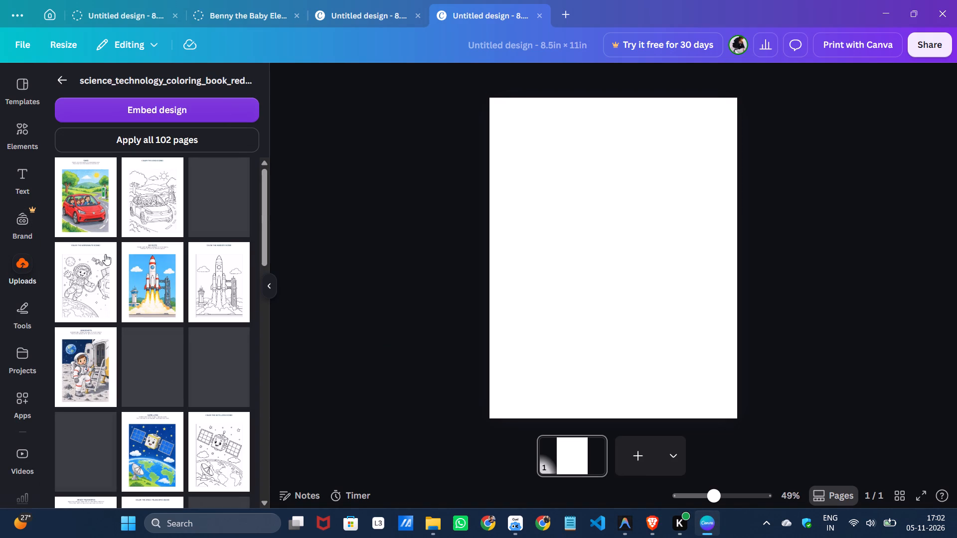
left_click(132, 138)
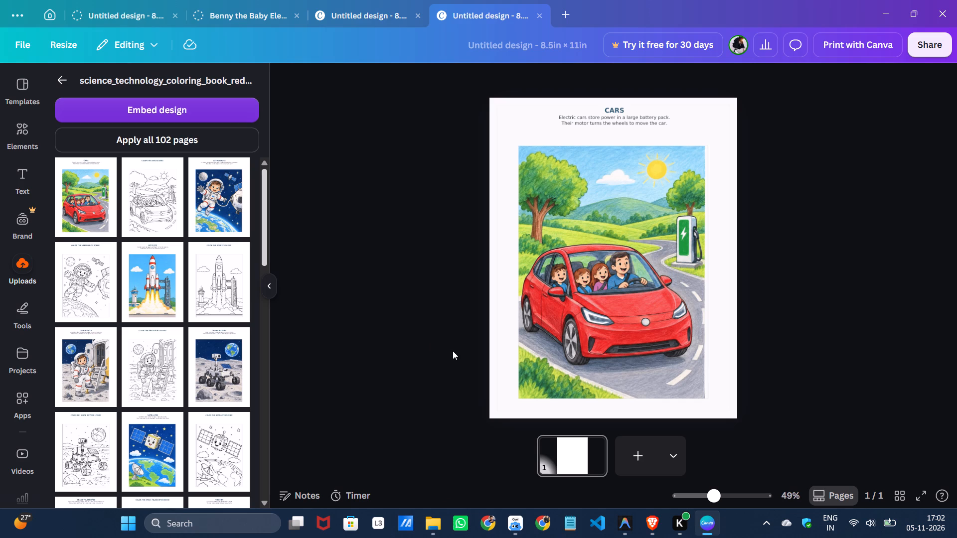
scroll(150, 287, "down", 1)
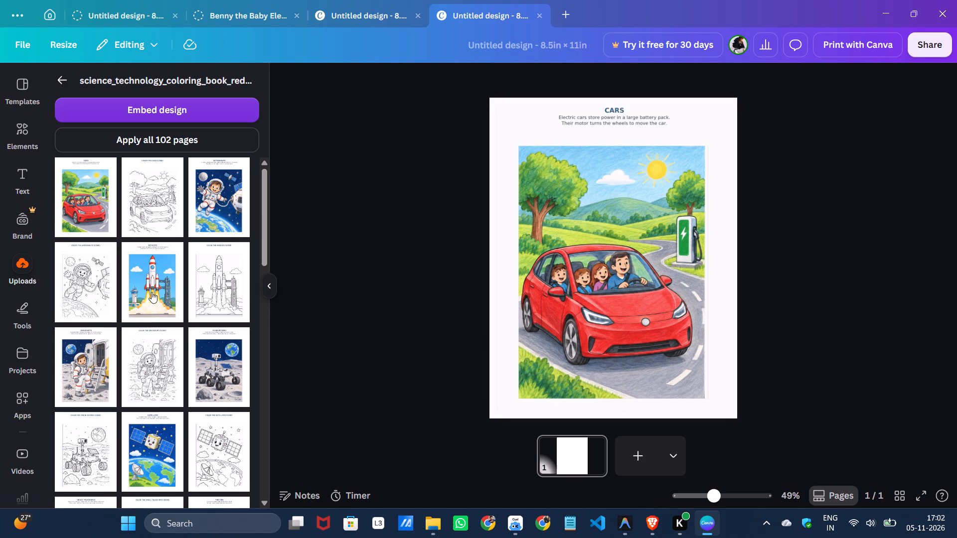
scroll(152, 292, "down", 4)
scroll(164, 309, "up", 5)
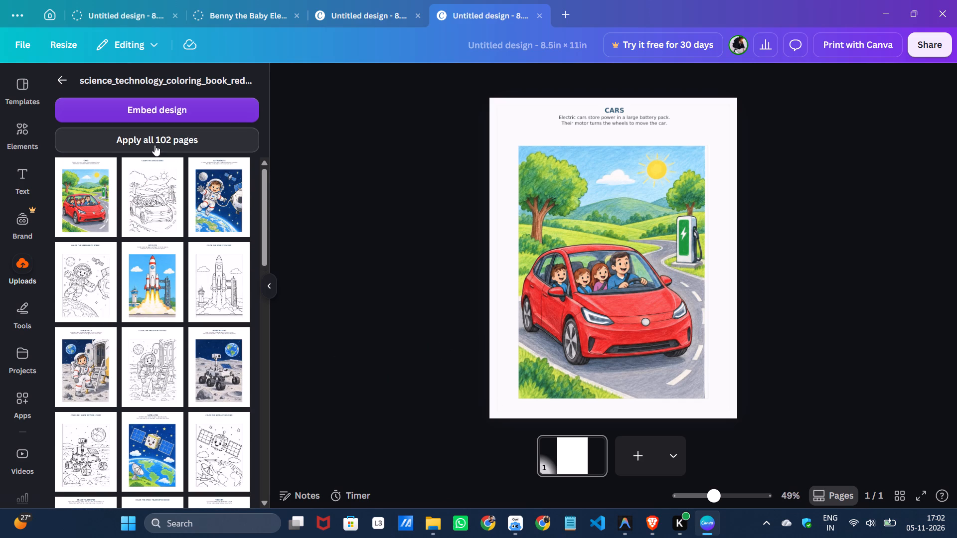
left_click(154, 144)
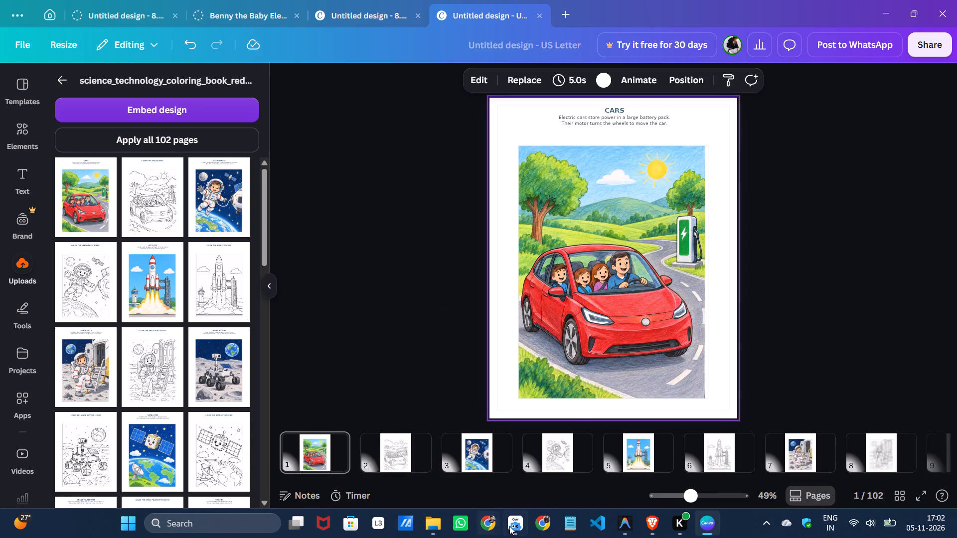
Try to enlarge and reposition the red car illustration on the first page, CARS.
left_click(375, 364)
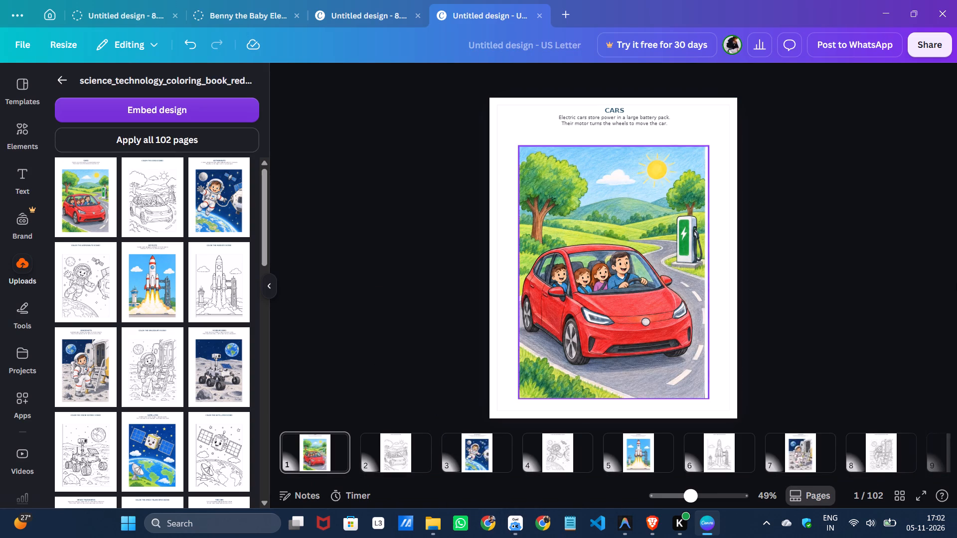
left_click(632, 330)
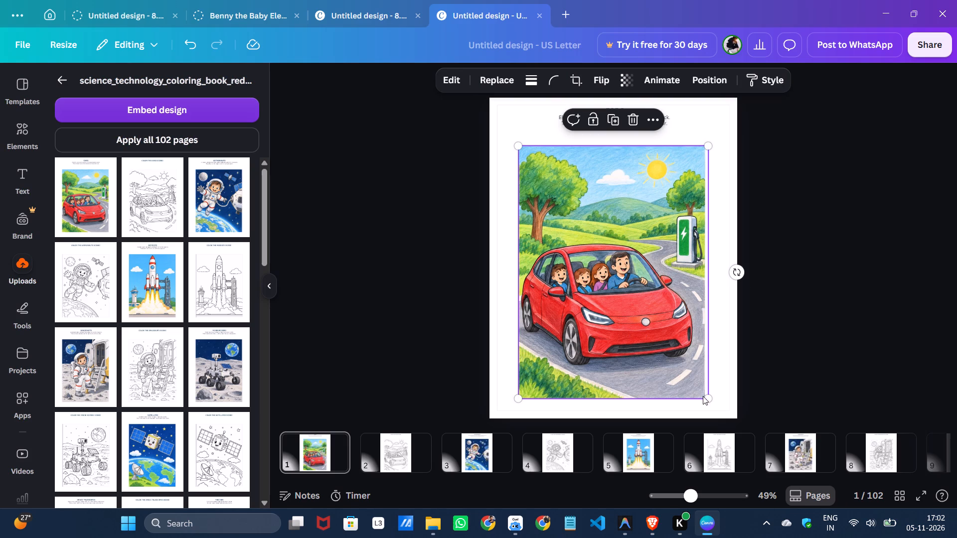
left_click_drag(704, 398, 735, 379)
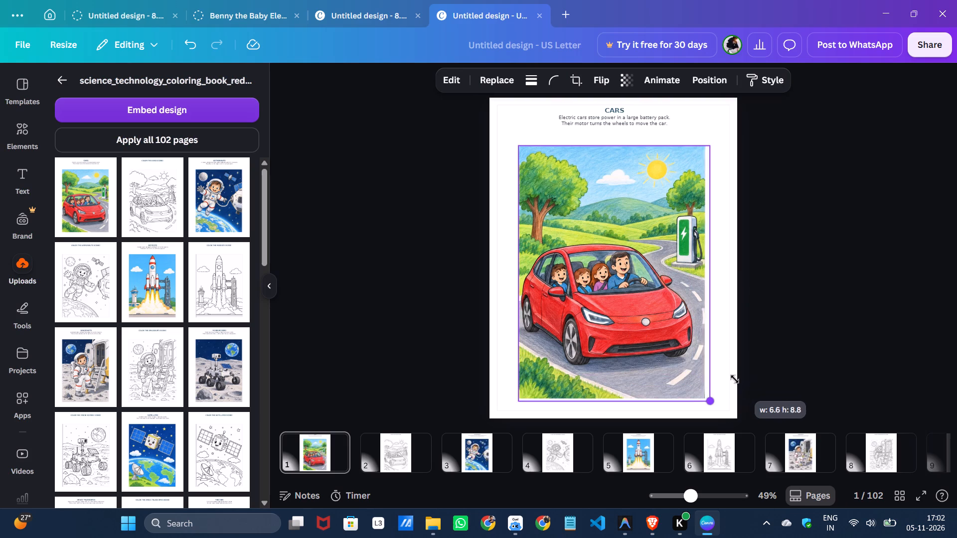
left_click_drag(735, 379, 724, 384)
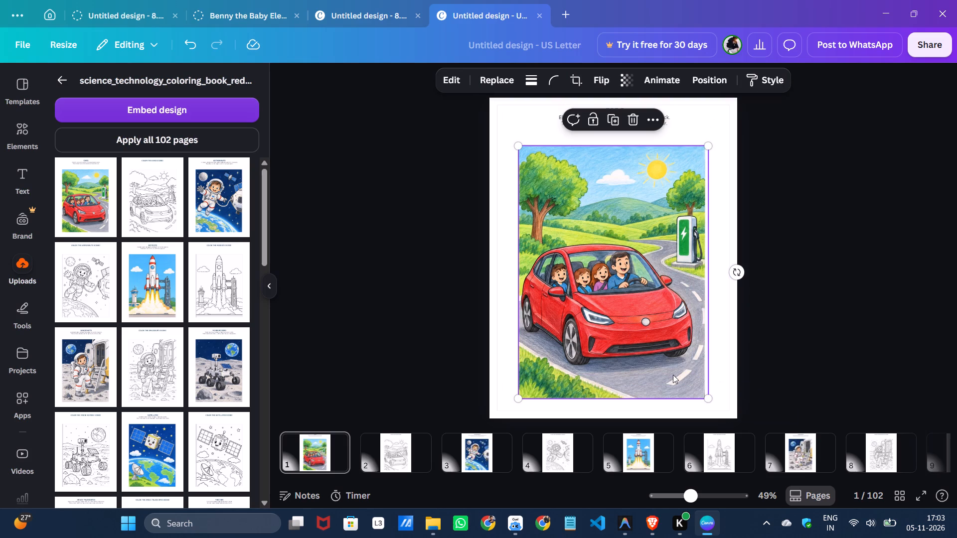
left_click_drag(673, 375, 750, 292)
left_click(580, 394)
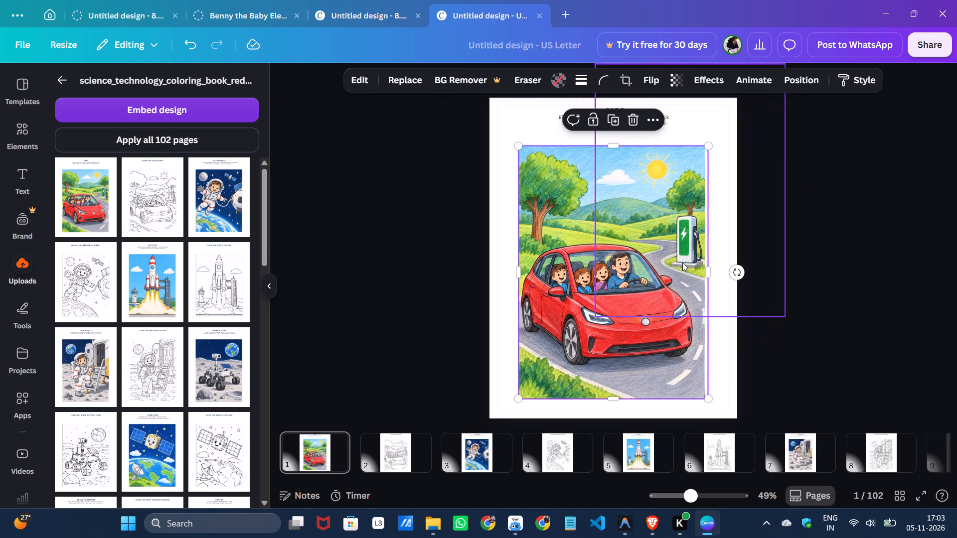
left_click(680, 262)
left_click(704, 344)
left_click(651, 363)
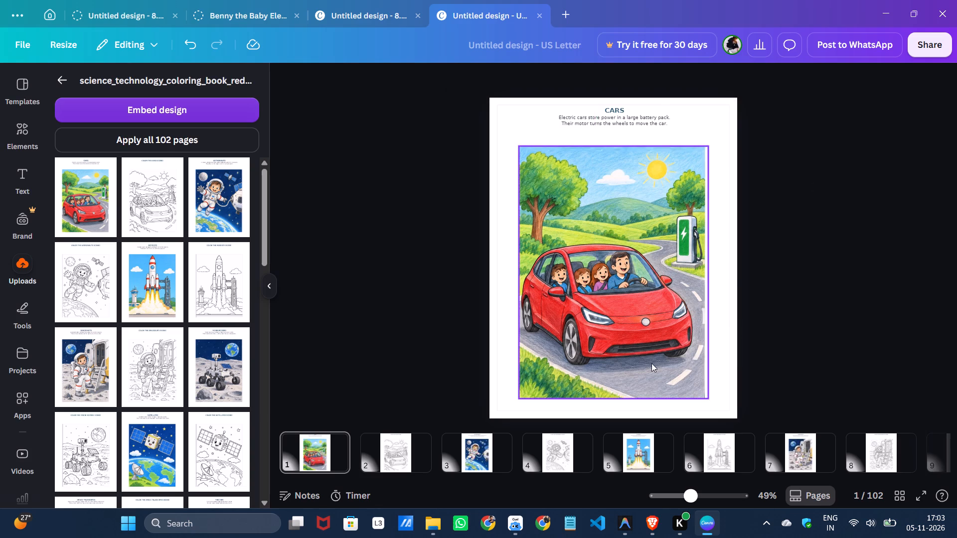
Shrink the red car illustration on the CARS page and move it lower, leaving a wide gap beneath the heading text.
left_click_drag(705, 401, 671, 280)
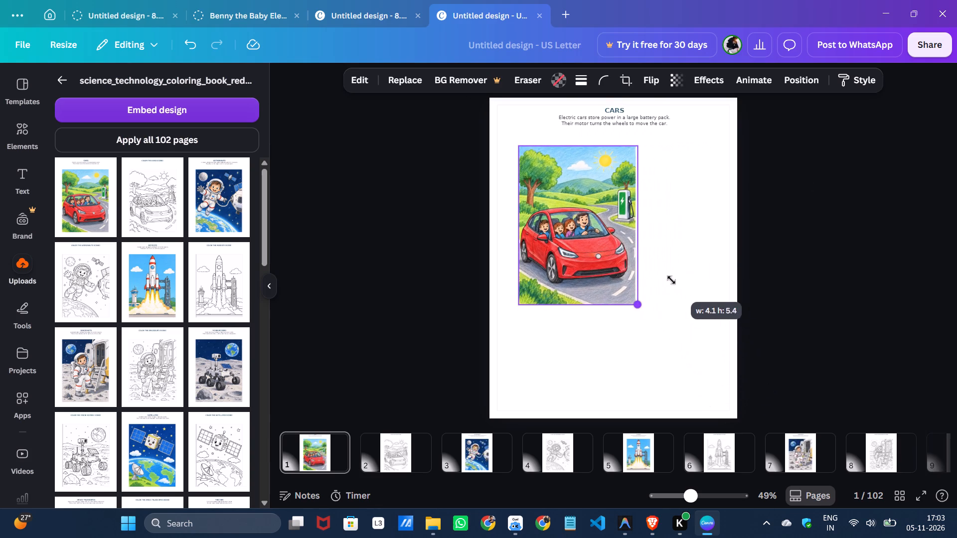
left_click_drag(671, 280, 664, 266)
left_click_drag(588, 231, 627, 242)
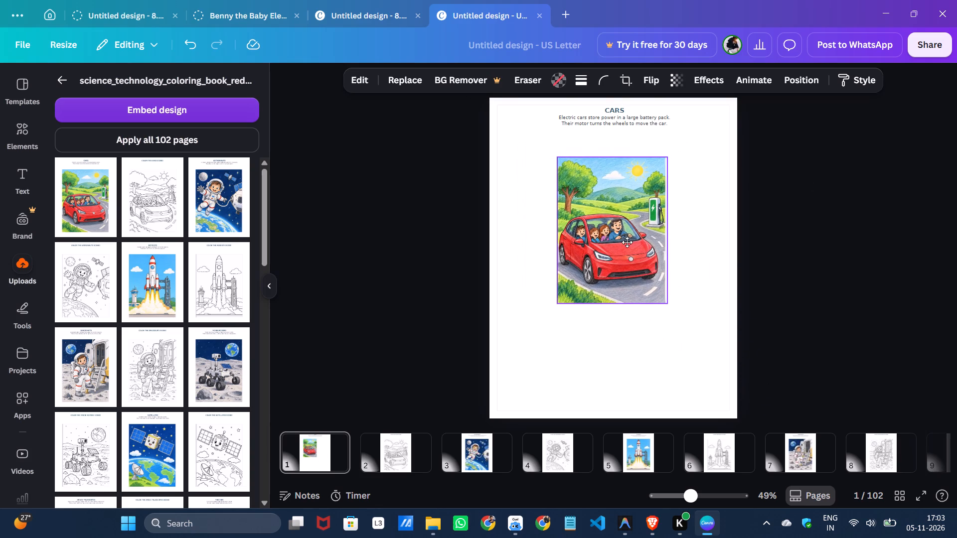
left_click_drag(627, 242, 622, 291)
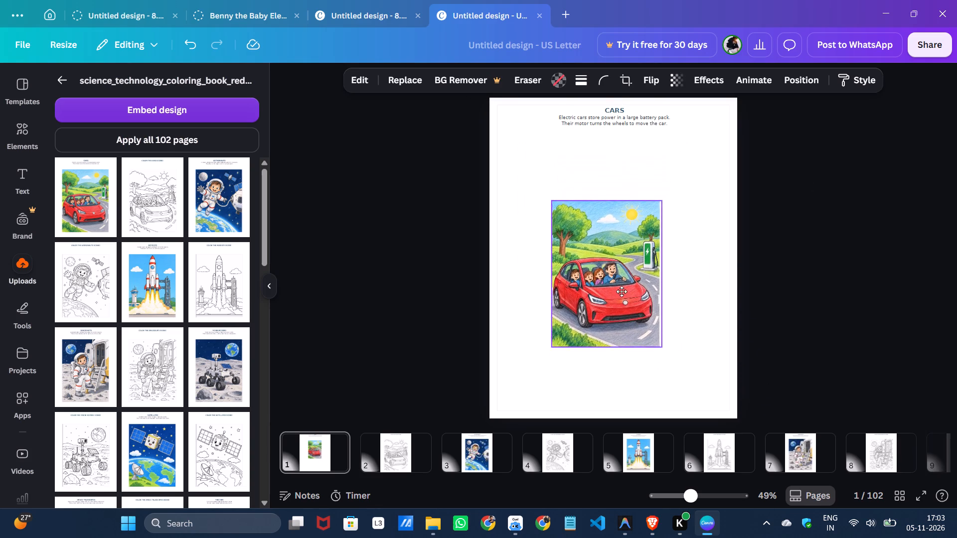
left_click_drag(622, 291, 629, 302)
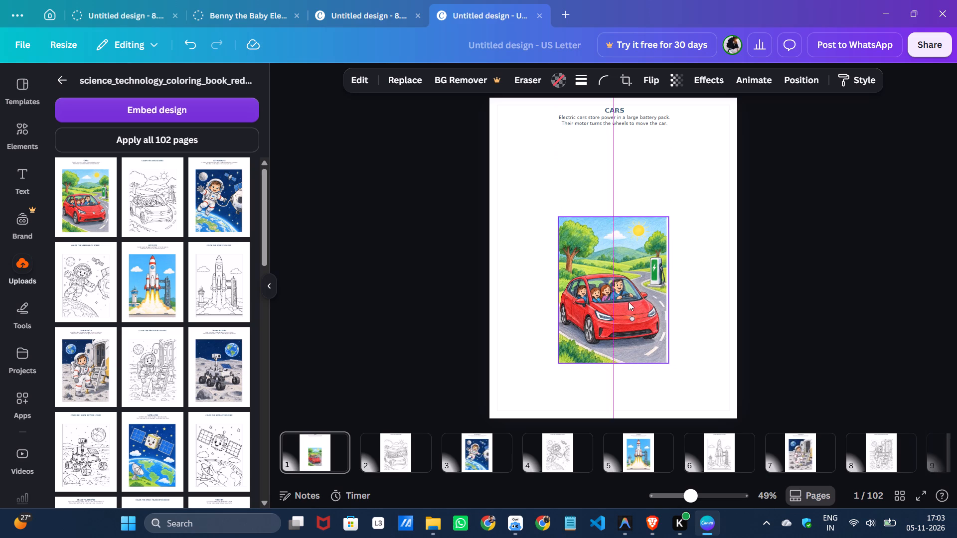
left_click_drag(667, 363, 684, 377)
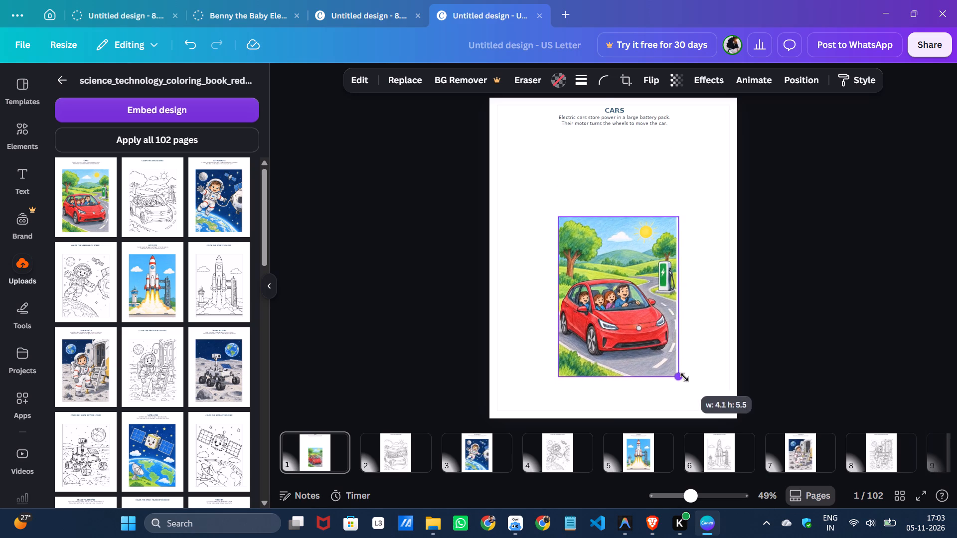
left_click_drag(684, 377, 704, 409)
left_click_drag(617, 364, 613, 341)
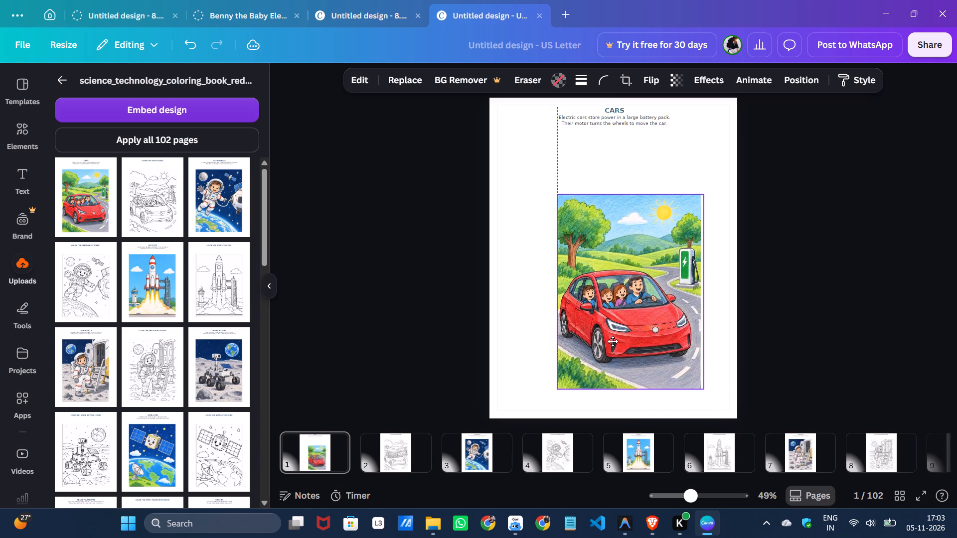
left_click_drag(613, 341, 607, 340)
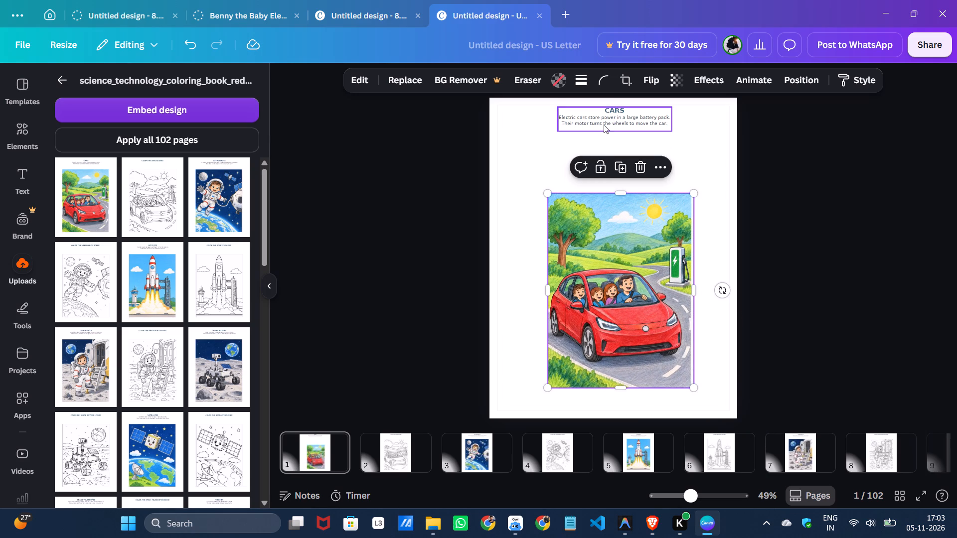
Move the CARS heading and description text block down to just above the car illustration.
left_click_drag(604, 125, 600, 162)
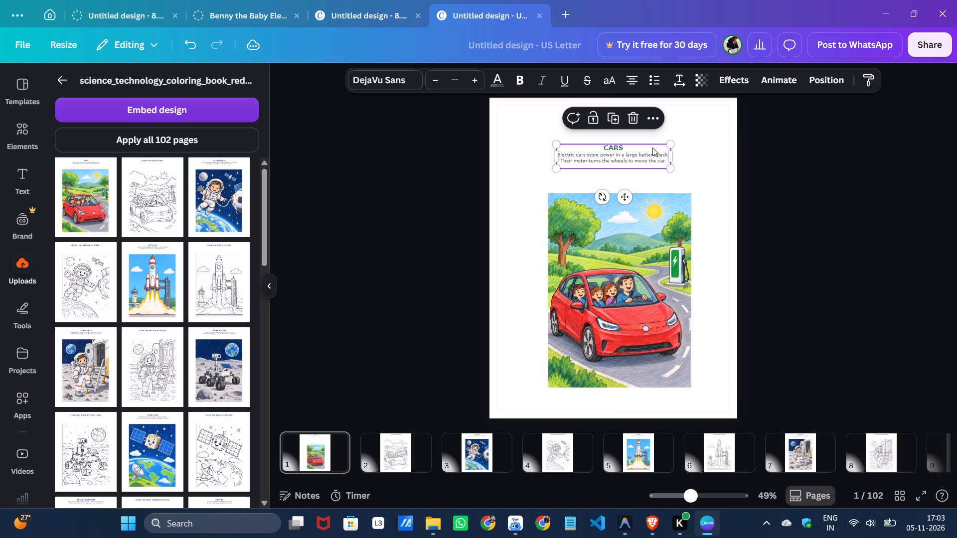
Set the font of the whole CARS text block to Anton and increase its text size.
left_click(392, 76)
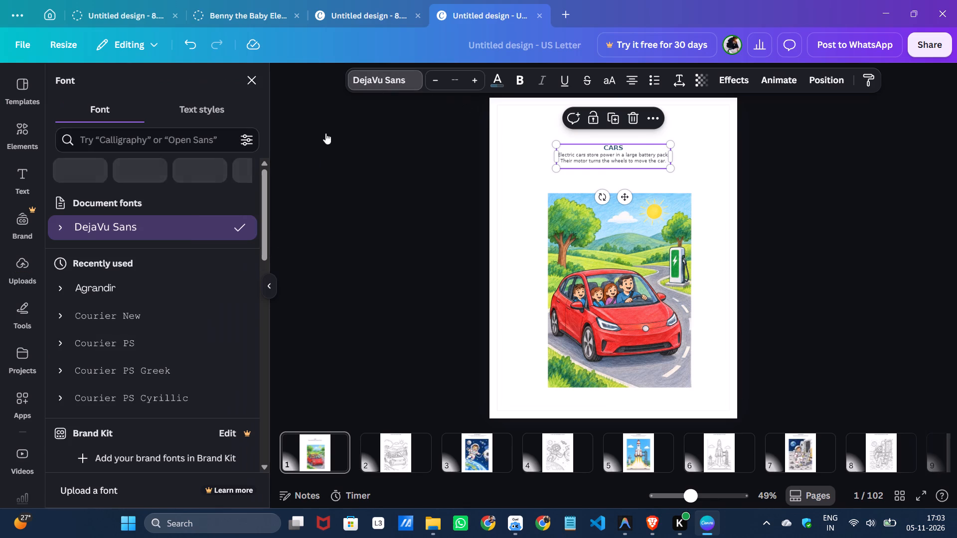
scroll(108, 289, "down", 3)
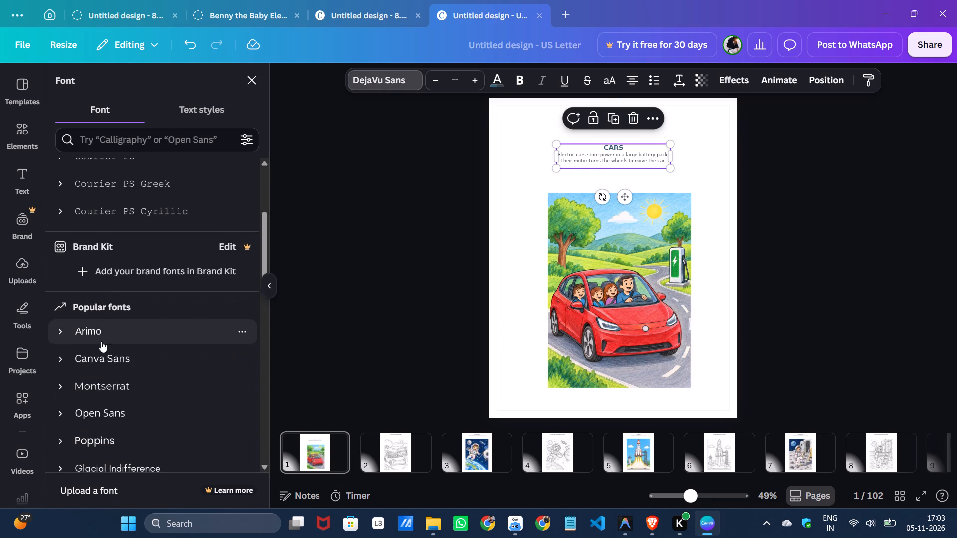
scroll(101, 341, "down", 2)
left_click(121, 392)
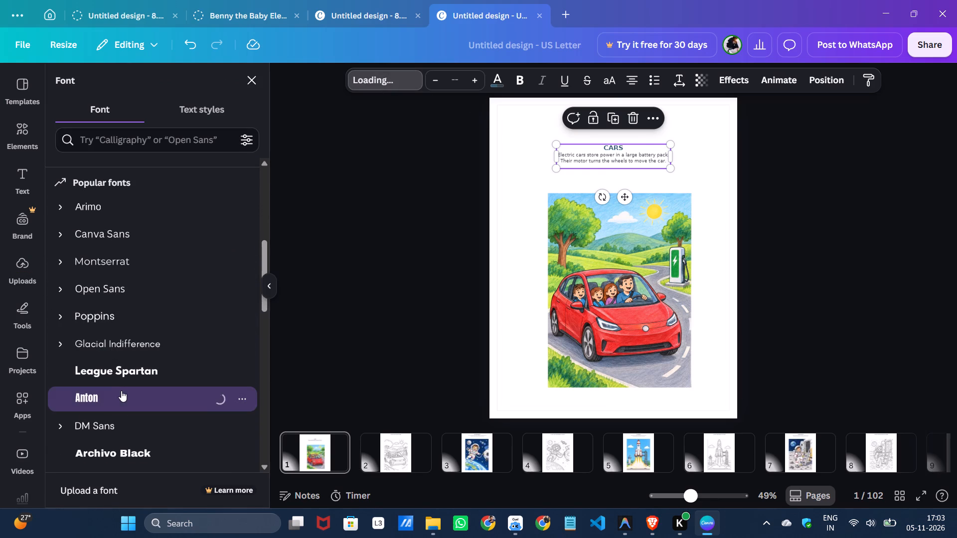
left_click(467, 82)
left_click(474, 78)
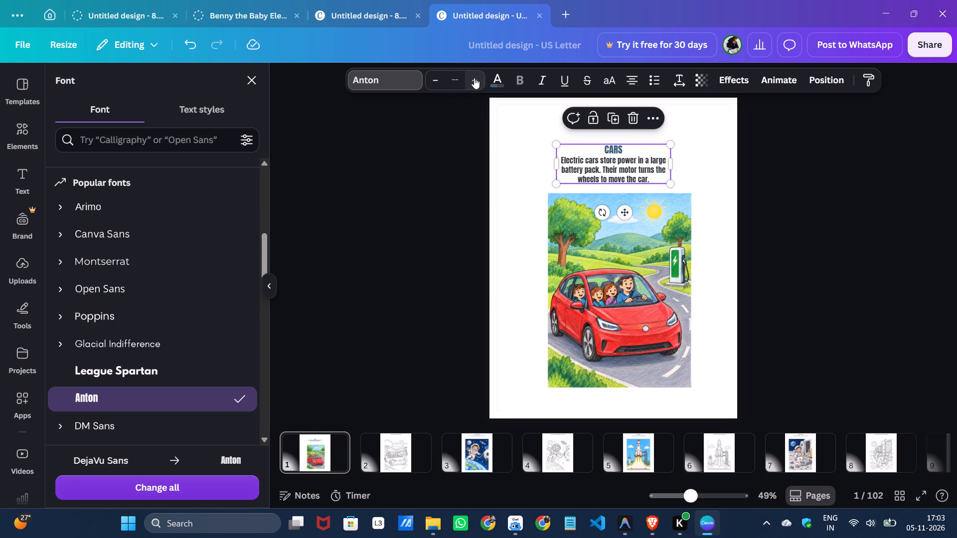
Widen the CARS text box to reach the car illustration's right edge.
left_click_drag(672, 161, 683, 162)
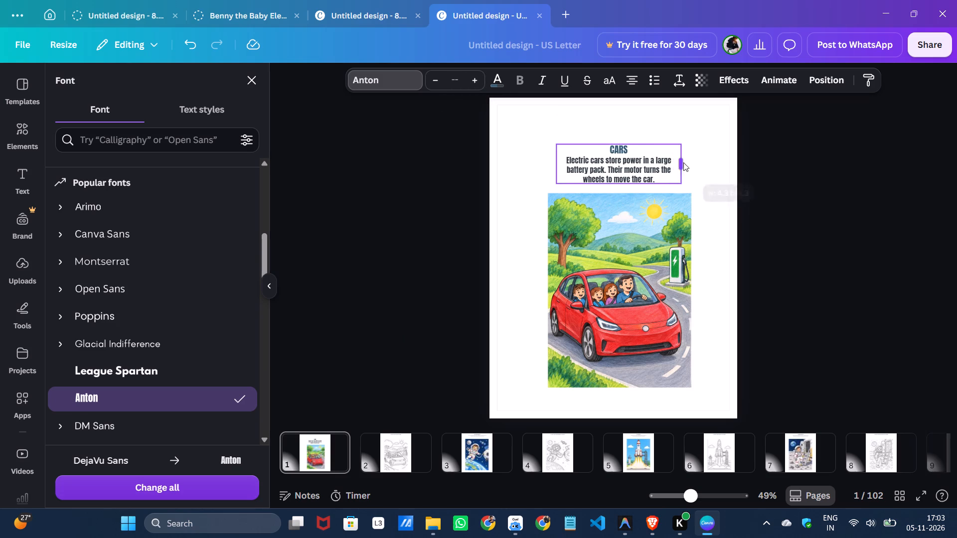
left_click_drag(683, 162, 696, 165)
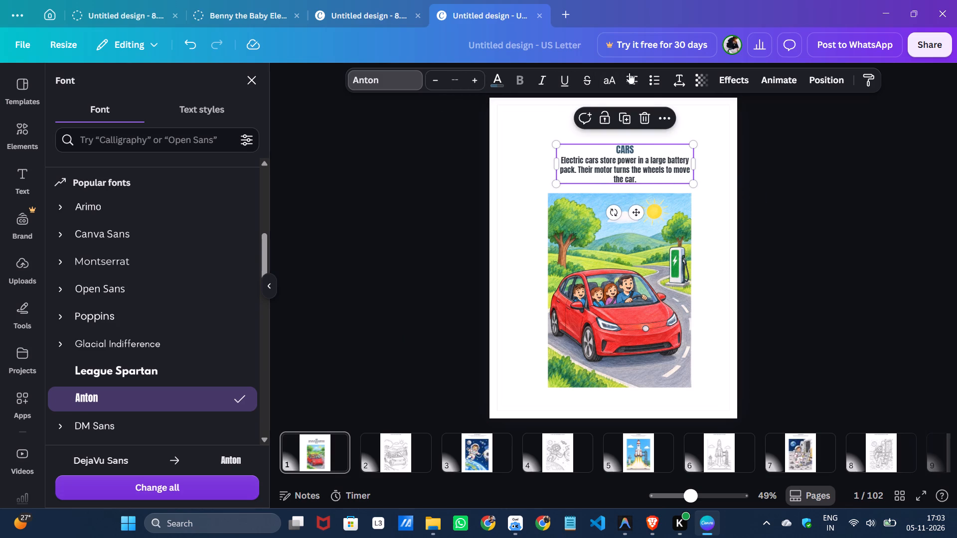
Left-align the electric car description and centre only the CARS heading above it.
left_click(631, 77)
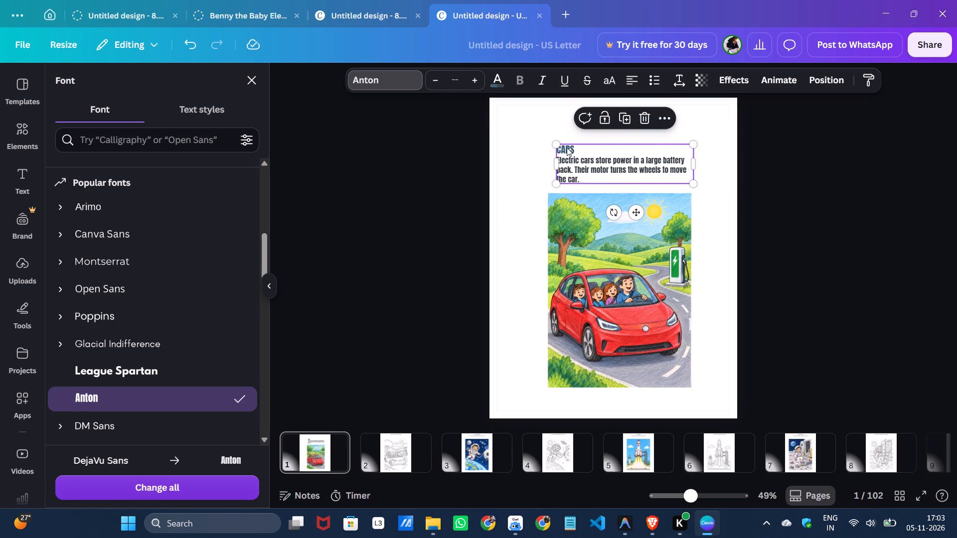
left_click(590, 146)
left_click(589, 146)
left_click_drag(589, 146, 563, 145)
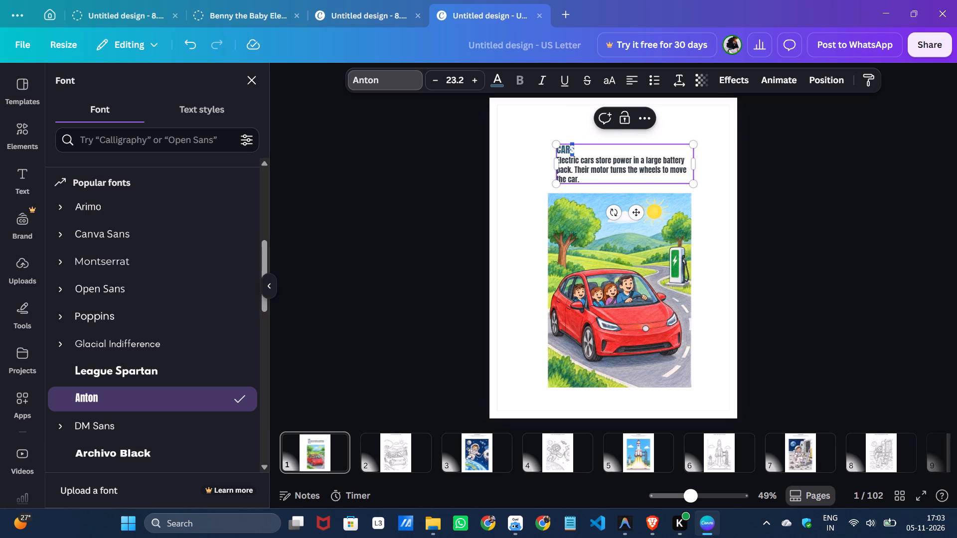
left_click_drag(563, 145, 552, 145)
left_click(624, 76)
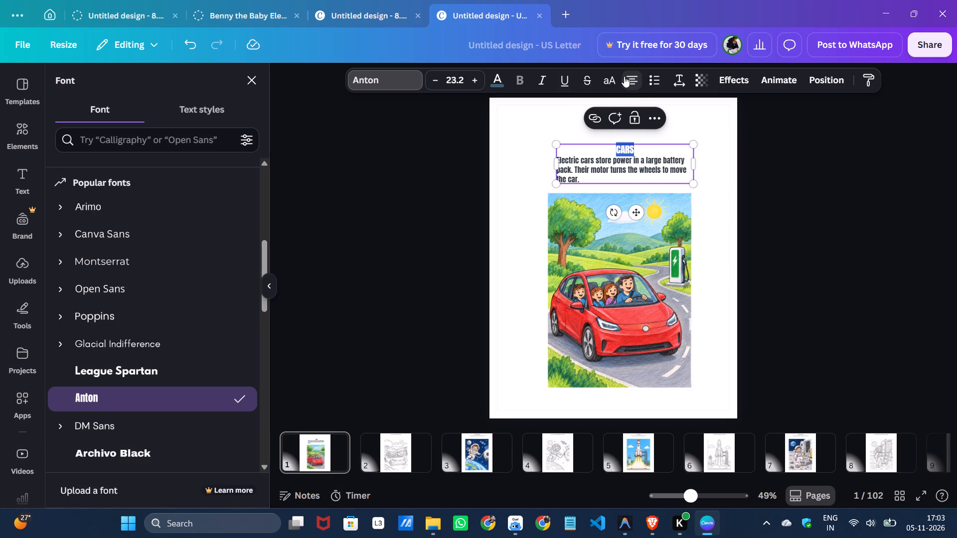
Change the font of the CARS heading alone to Archivo Black.
left_click(429, 230)
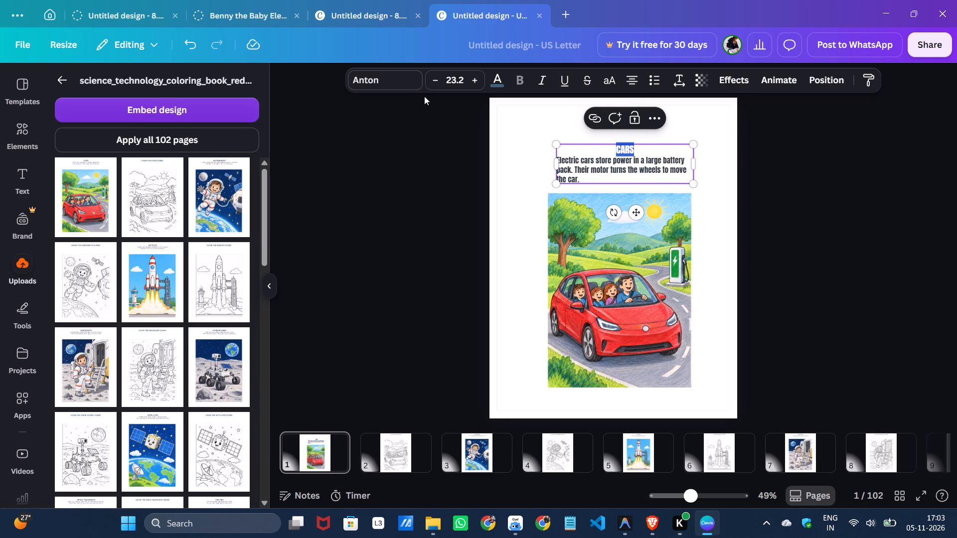
left_click(411, 83)
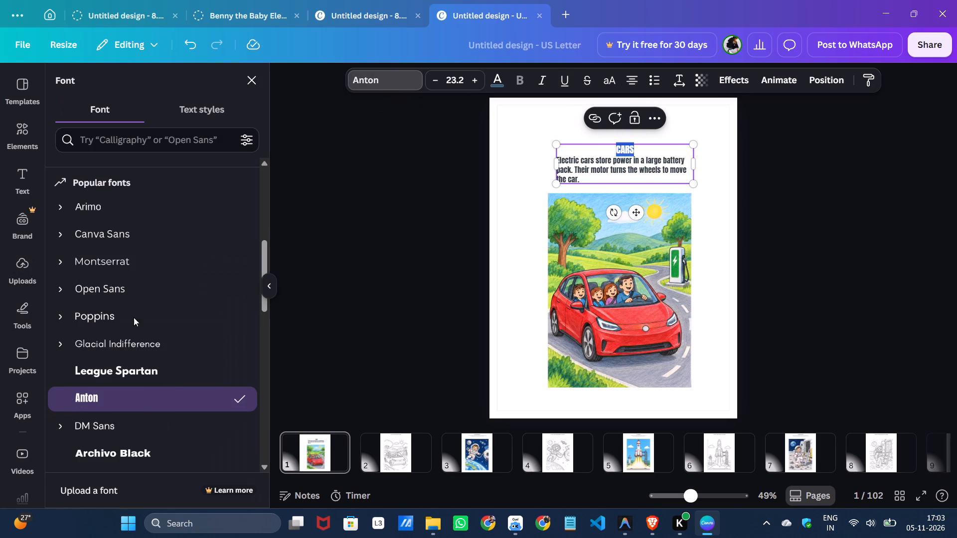
scroll(112, 374, "down", 5)
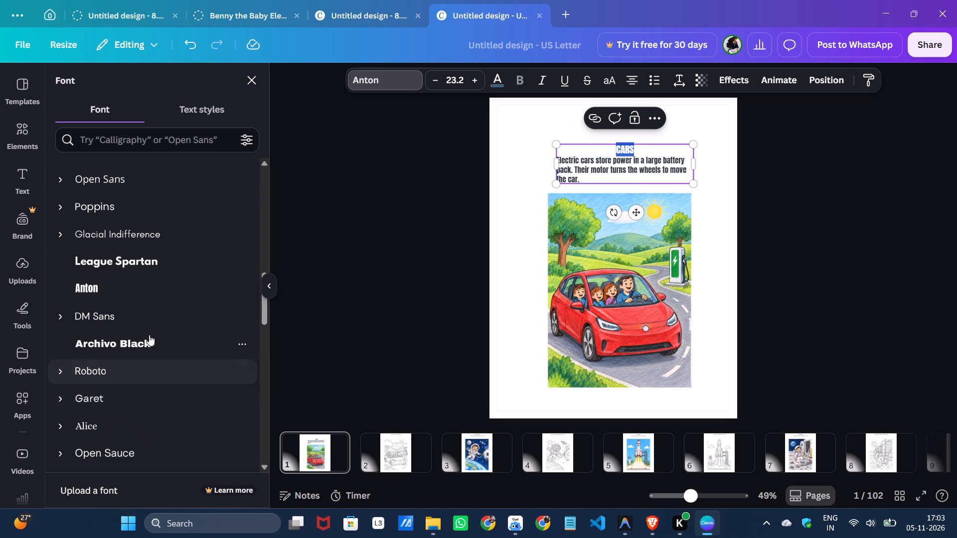
left_click(148, 336)
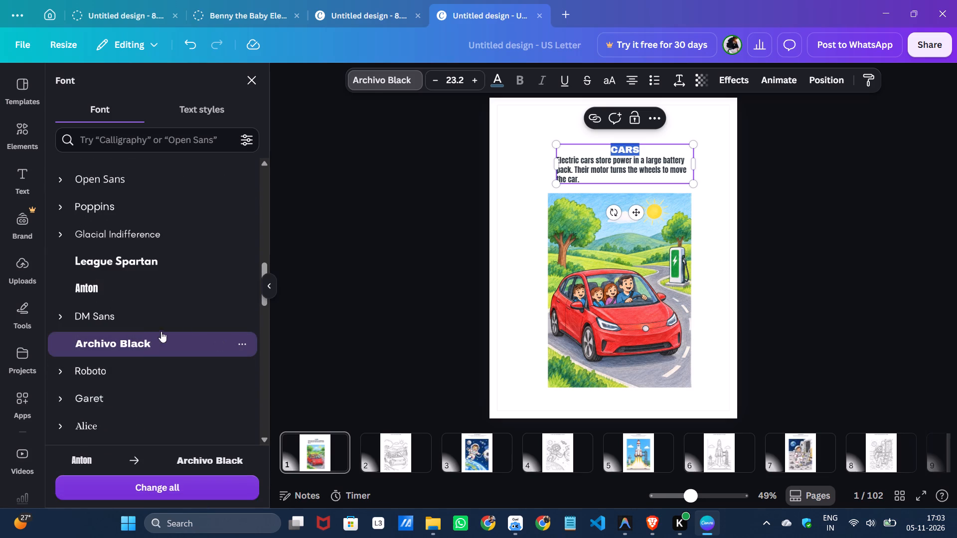
left_click(363, 350)
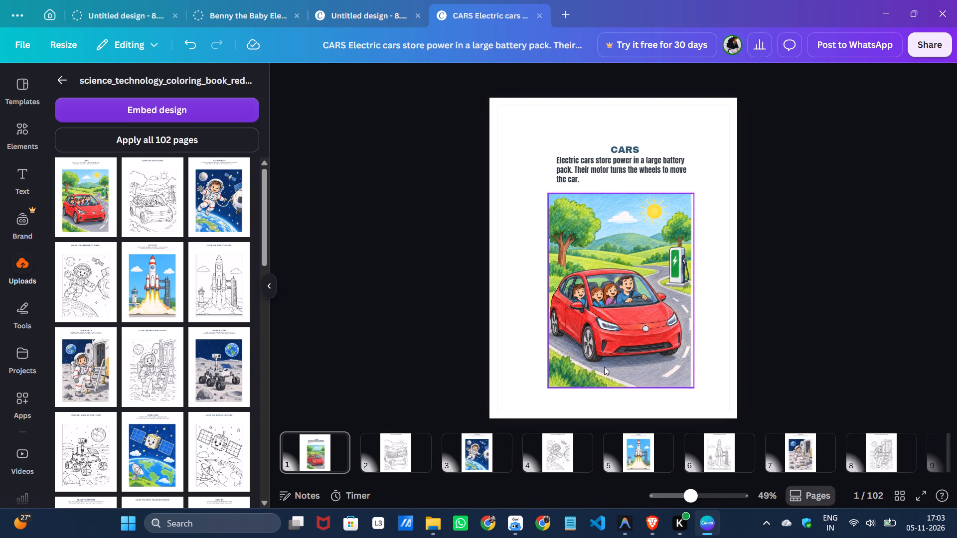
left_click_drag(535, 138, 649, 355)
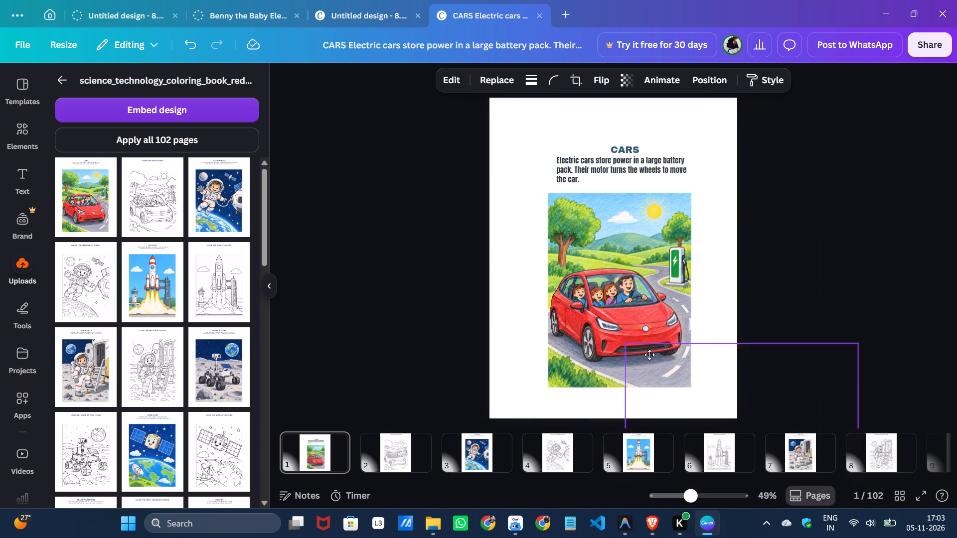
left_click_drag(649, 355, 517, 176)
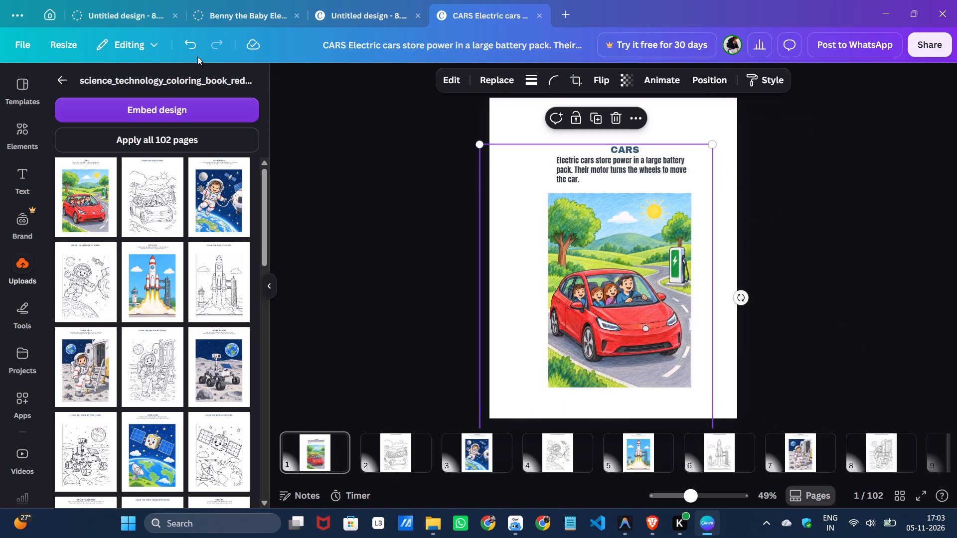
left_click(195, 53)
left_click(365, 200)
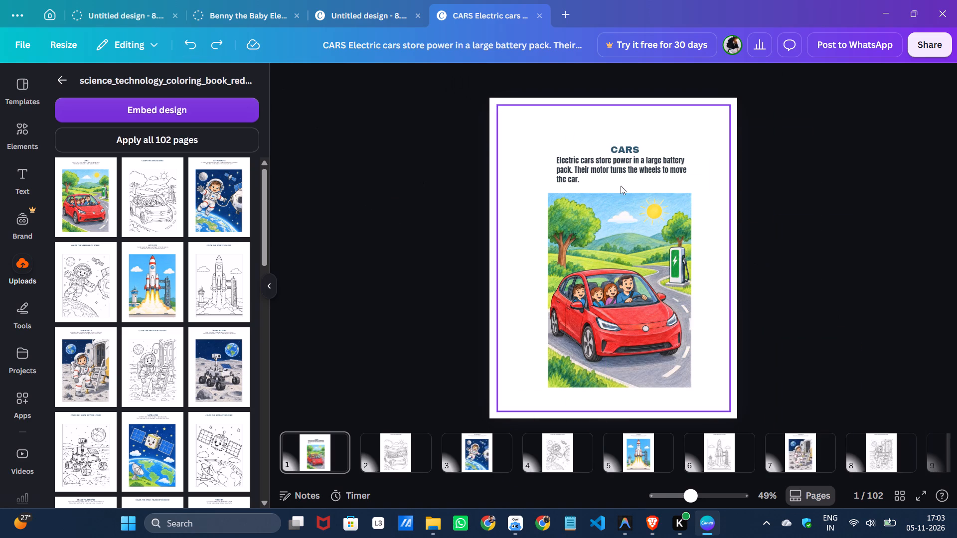
Lock the thin border frame around the CARS page so it cannot be moved.
left_click(551, 124)
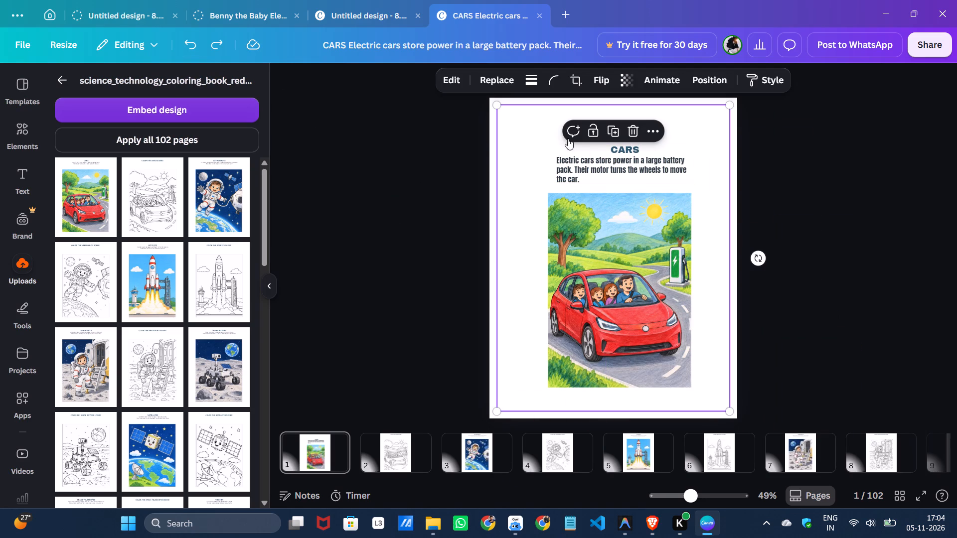
left_click(592, 134)
Select the CARS text block and car illustration together and shift them slightly left to centre them on the page.
left_click_drag(540, 122, 665, 328)
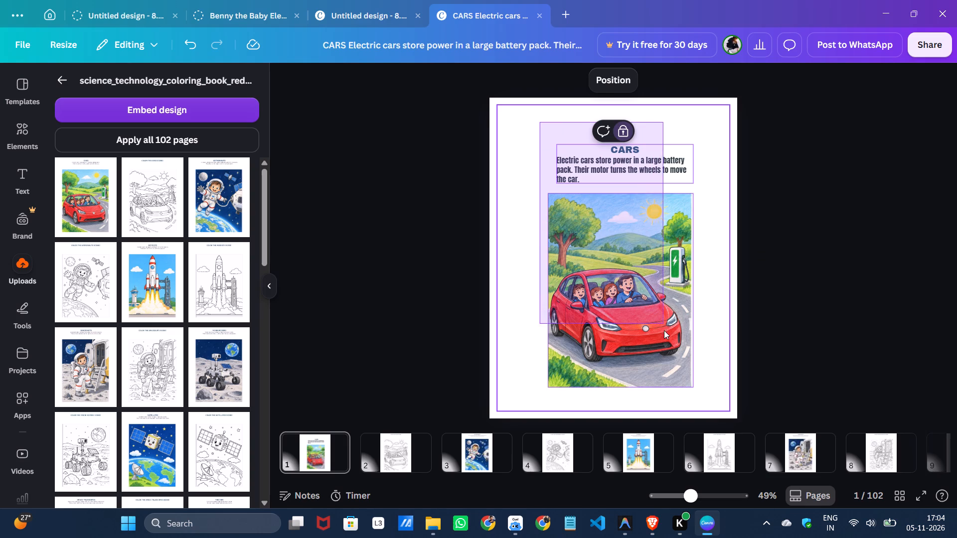
left_click_drag(649, 331, 643, 330)
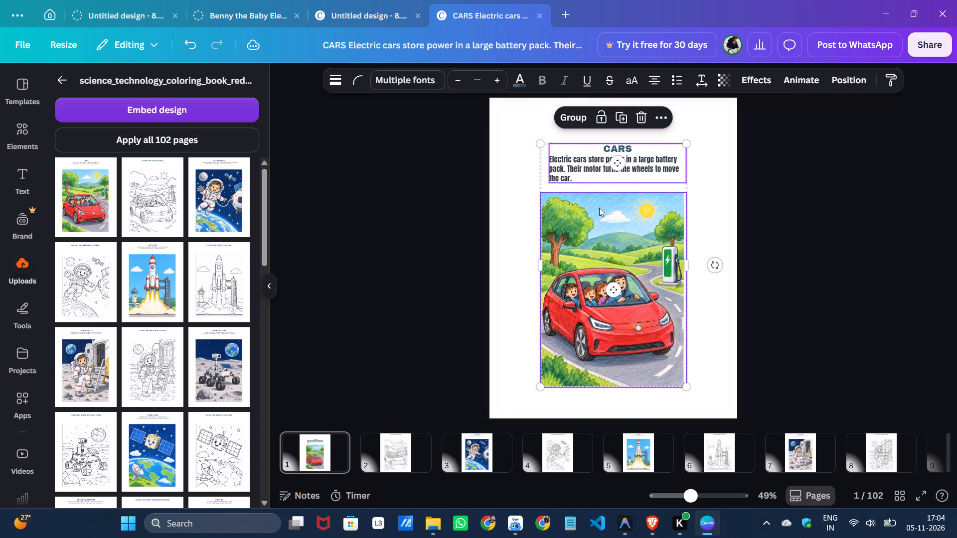
left_click(517, 159)
Extend the CARS text box leftward so its left edge lines up with the car illustration.
left_click(569, 159)
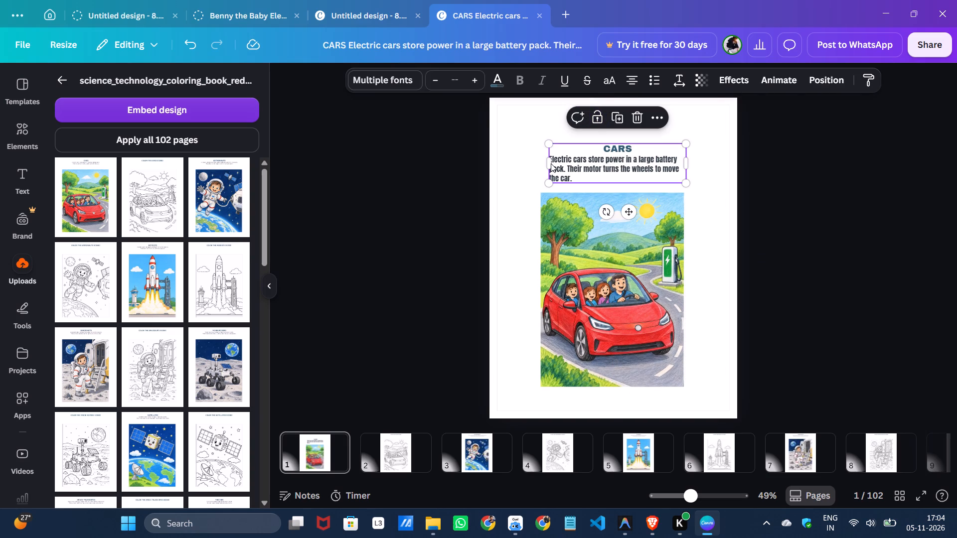
left_click_drag(548, 163, 540, 167)
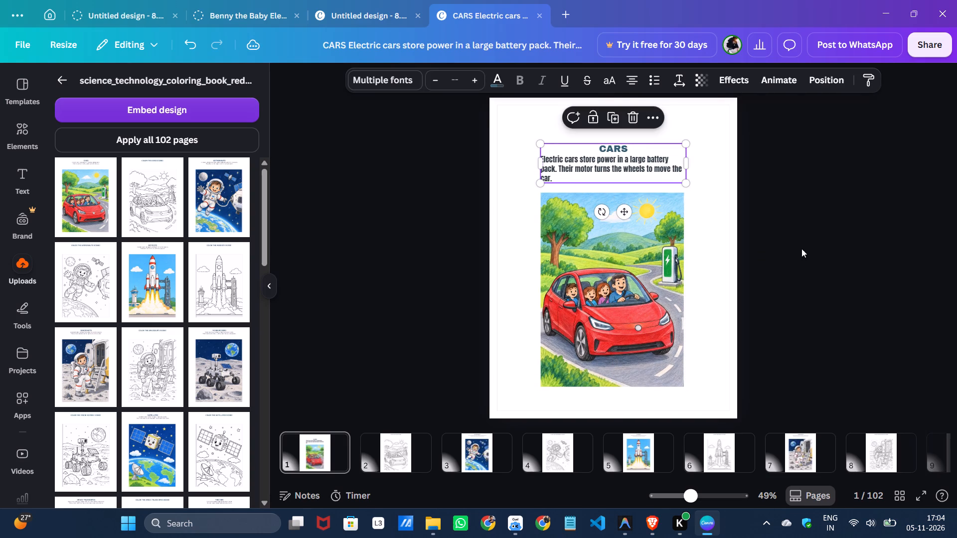
left_click(787, 246)
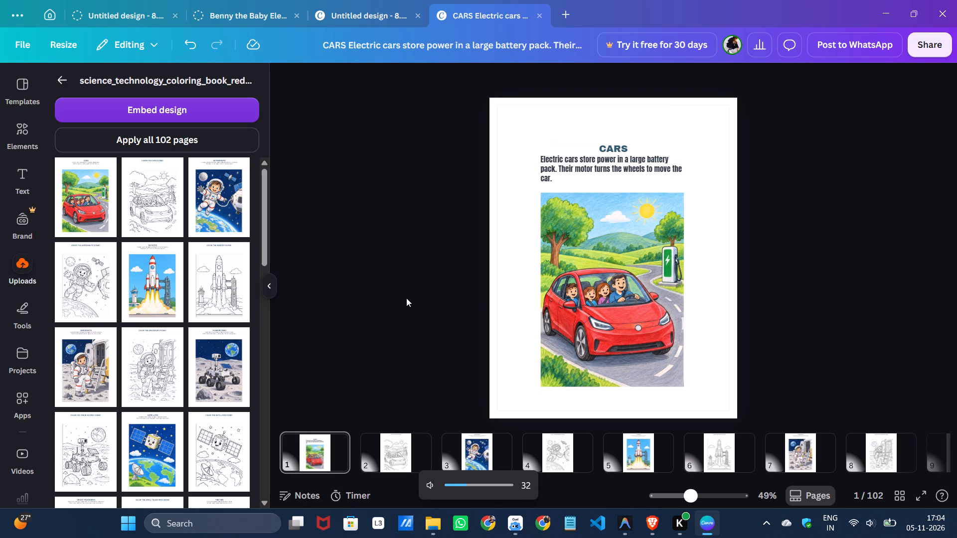
left_click(406, 298)
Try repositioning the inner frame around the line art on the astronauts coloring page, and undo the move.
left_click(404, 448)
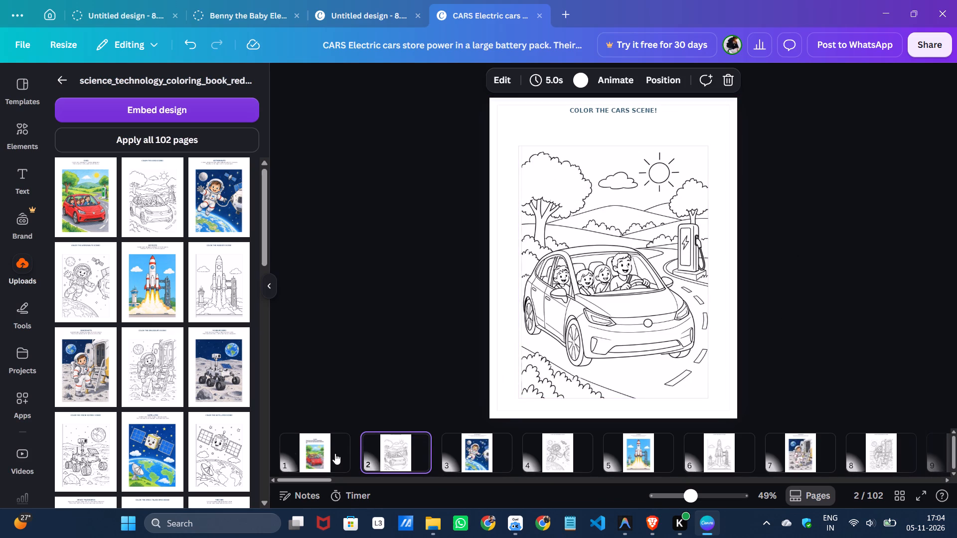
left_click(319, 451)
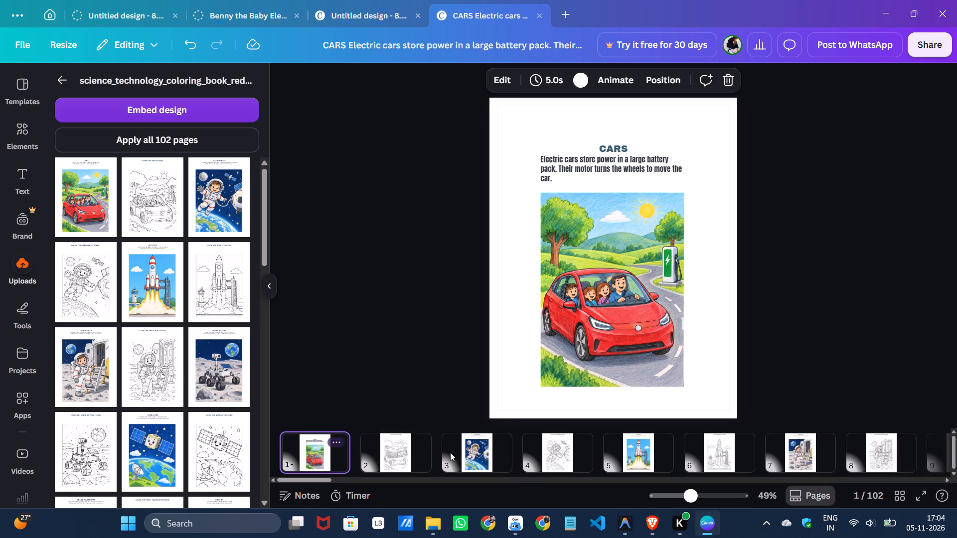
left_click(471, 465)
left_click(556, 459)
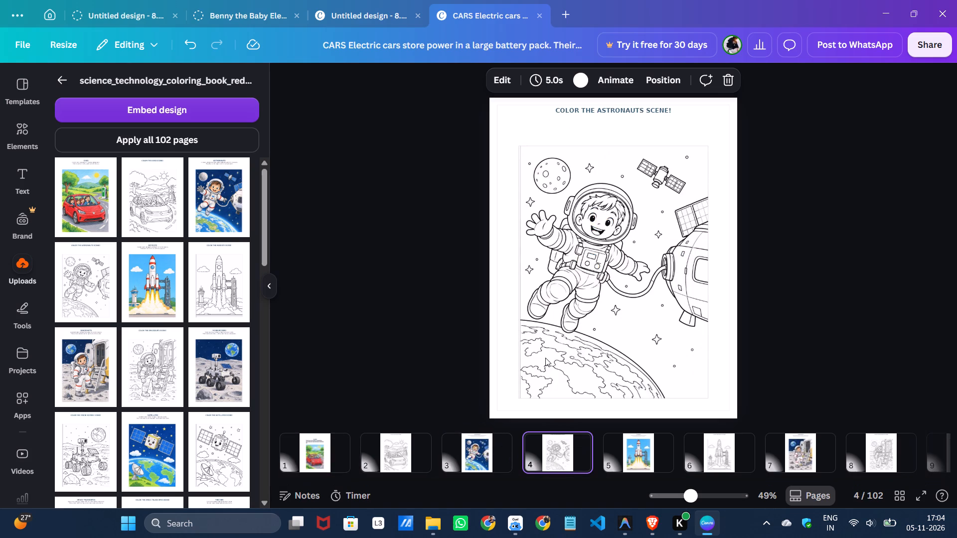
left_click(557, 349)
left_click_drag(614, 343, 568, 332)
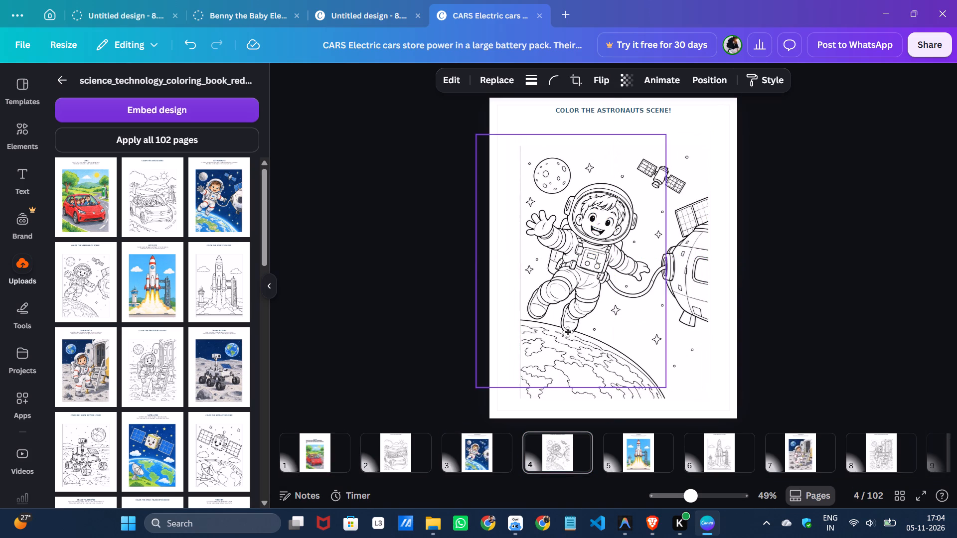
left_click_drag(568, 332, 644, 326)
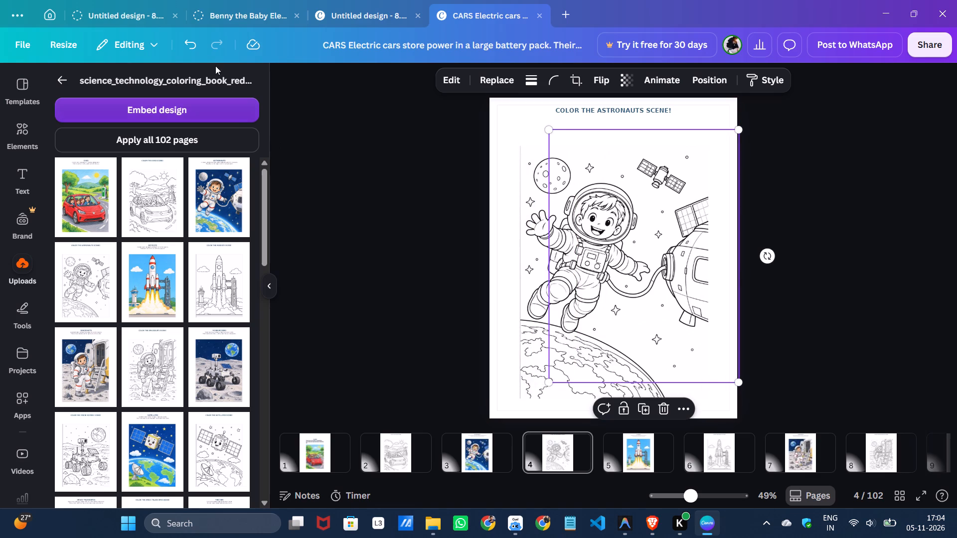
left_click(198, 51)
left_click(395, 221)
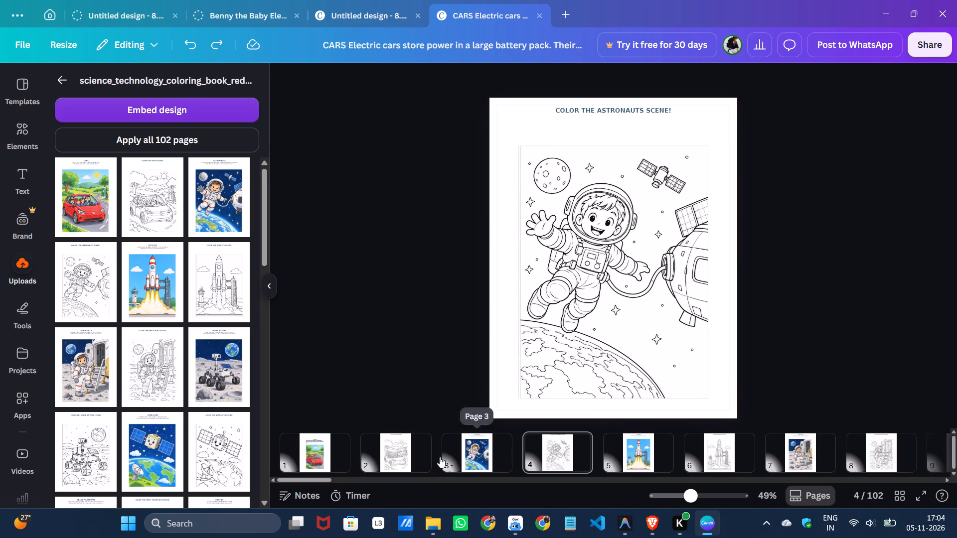
Unlock and delete the thin outer border frame on the astronauts coloring page.
left_click(483, 457)
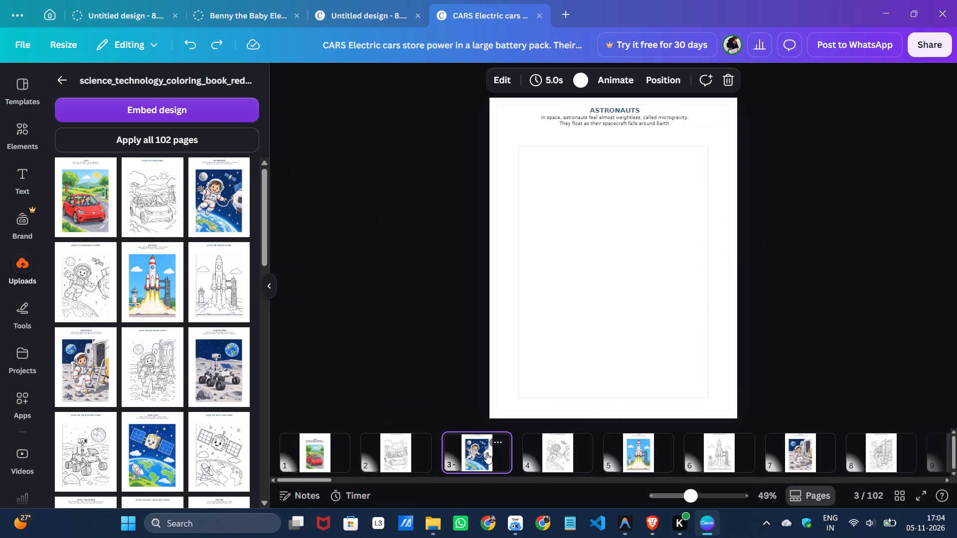
left_click(546, 456)
left_click(511, 129)
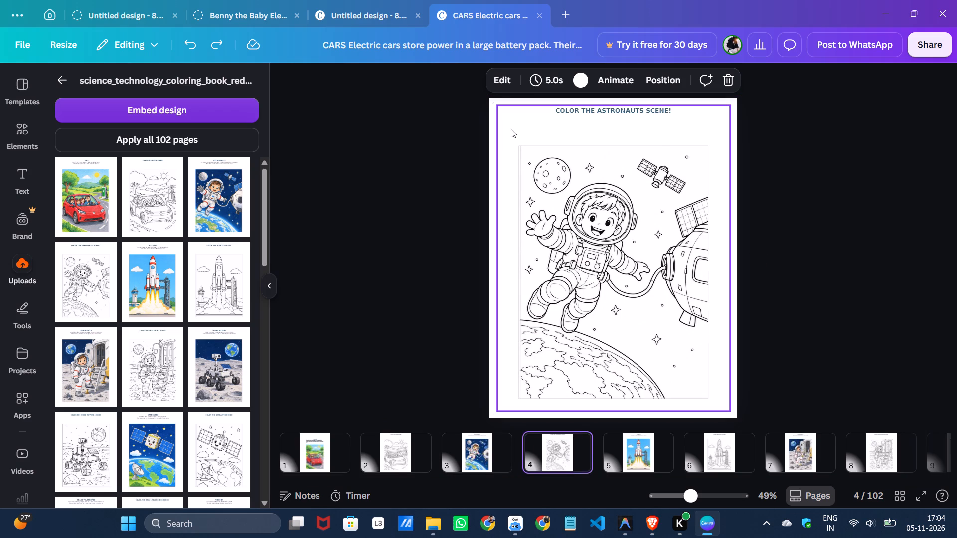
left_click(599, 127)
left_click(513, 132)
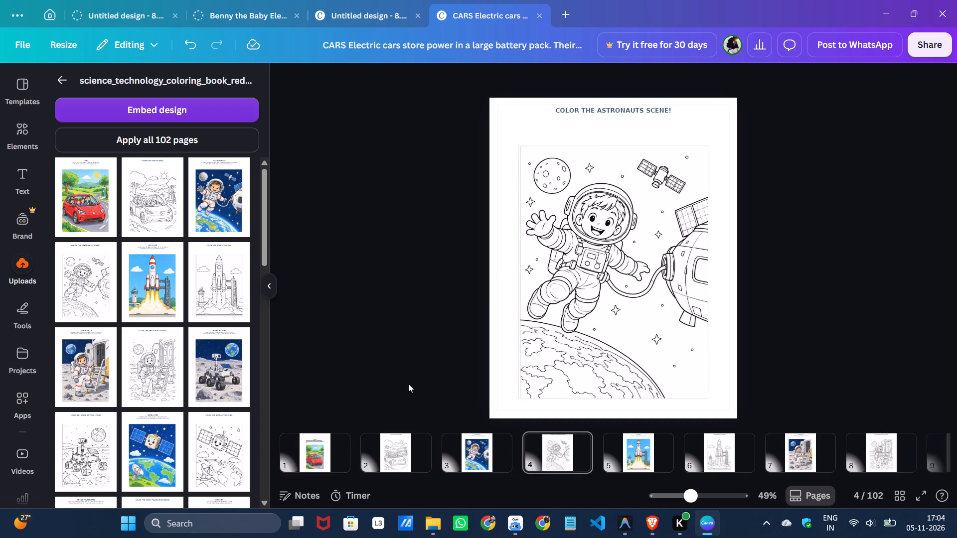
left_click(505, 408)
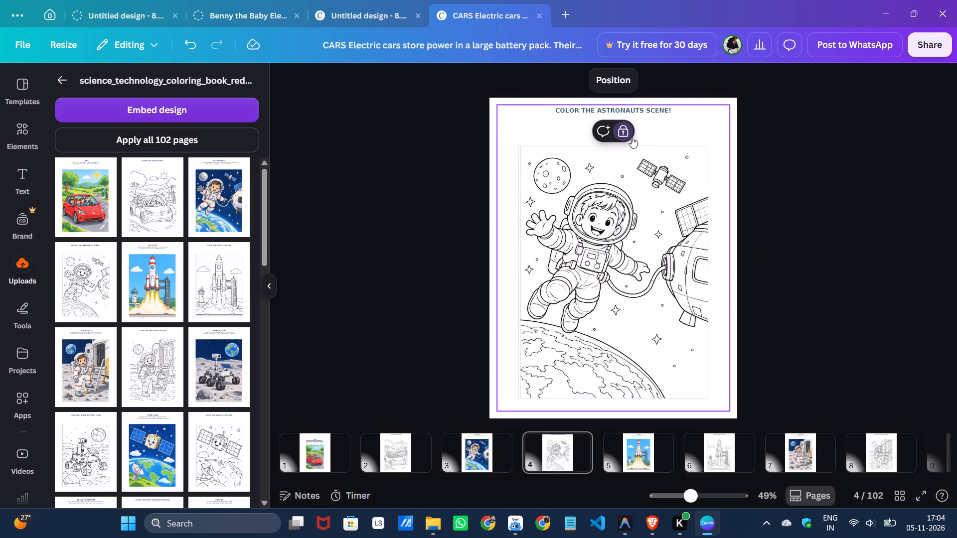
left_click(633, 132)
left_click(627, 131)
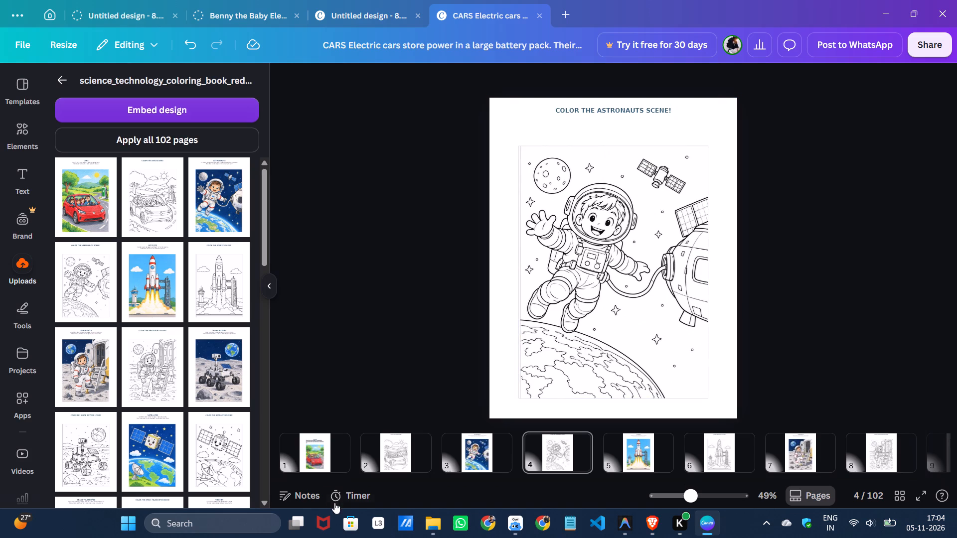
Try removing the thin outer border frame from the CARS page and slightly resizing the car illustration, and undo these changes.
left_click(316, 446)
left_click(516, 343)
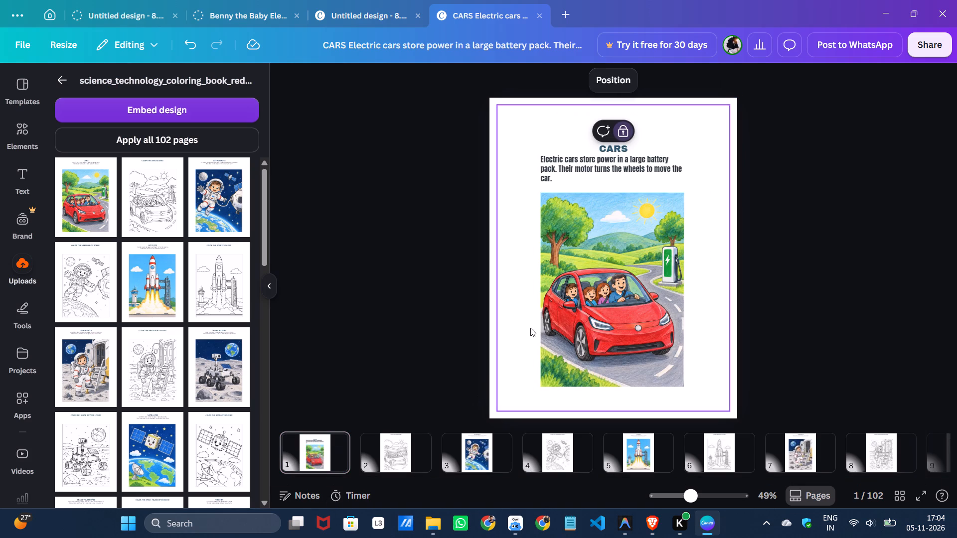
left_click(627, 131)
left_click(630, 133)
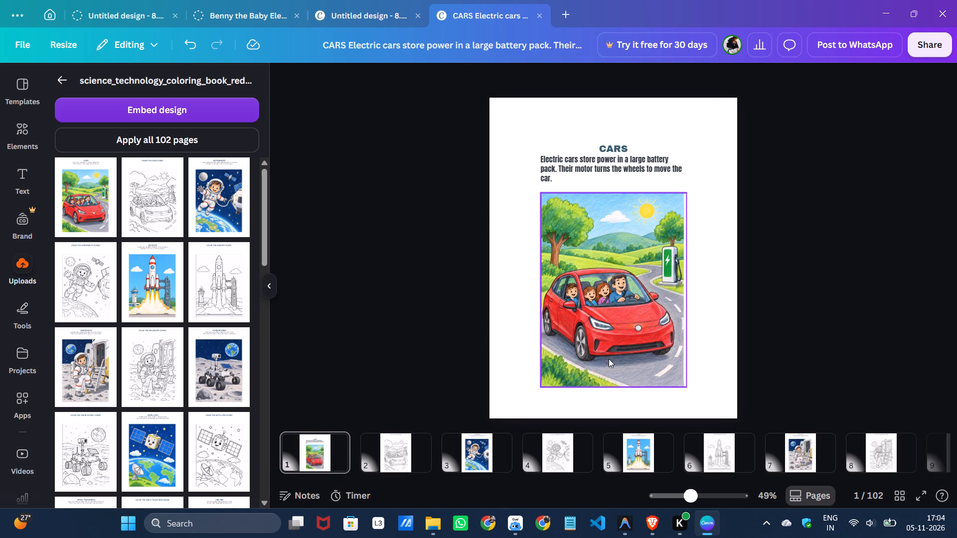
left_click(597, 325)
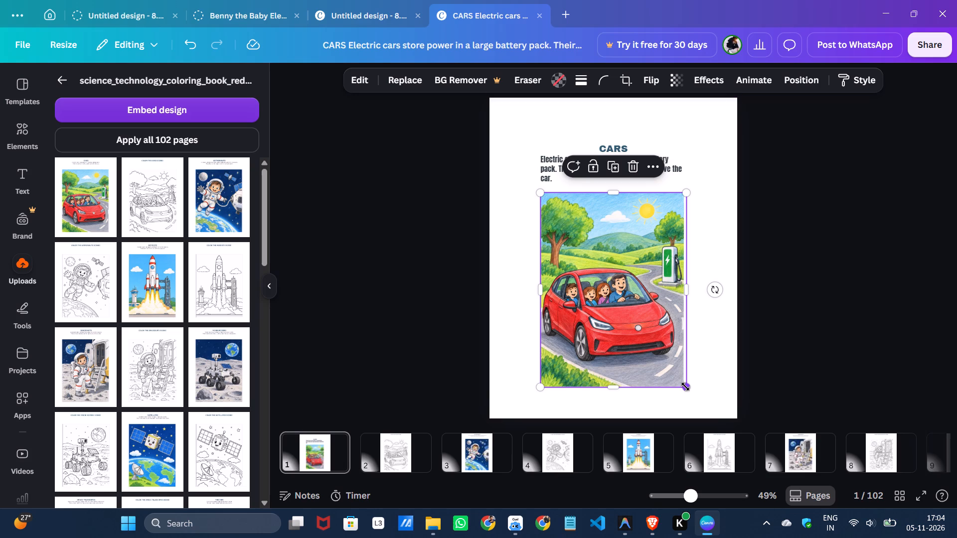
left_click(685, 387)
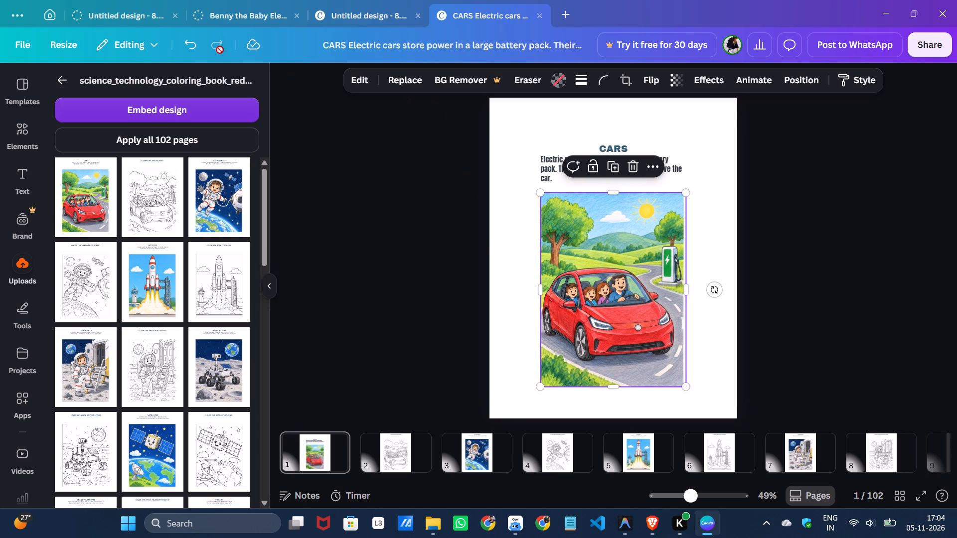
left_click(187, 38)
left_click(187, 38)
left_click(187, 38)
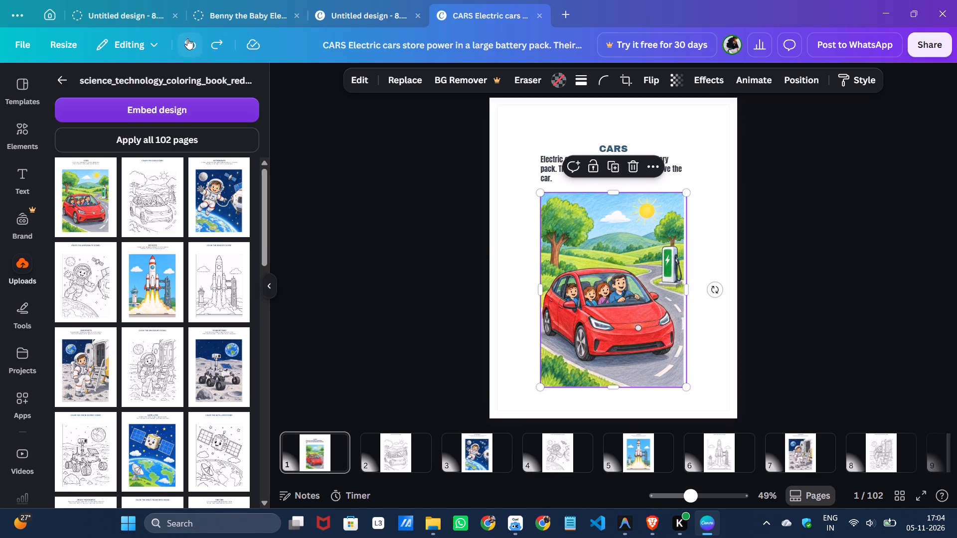
Shrink the outer border frame on the cars coloring page to about 7.5 by 9.9 and centre it around the line art.
left_click(392, 465)
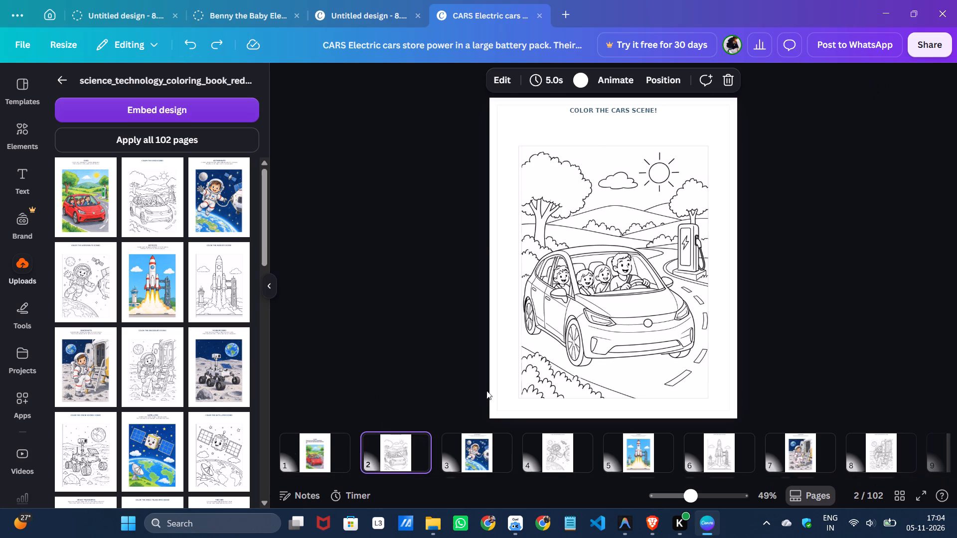
left_click(455, 356)
left_click(505, 387)
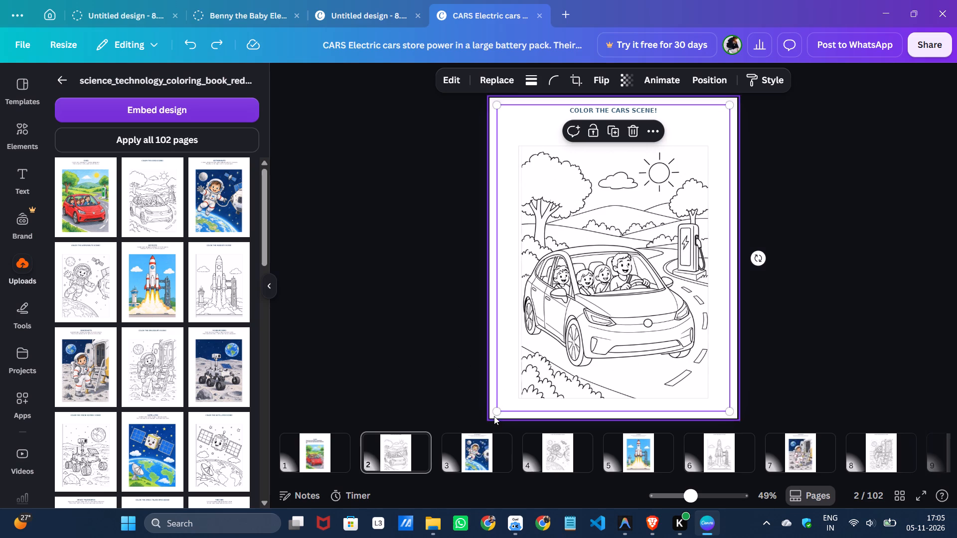
left_click_drag(497, 411, 510, 390)
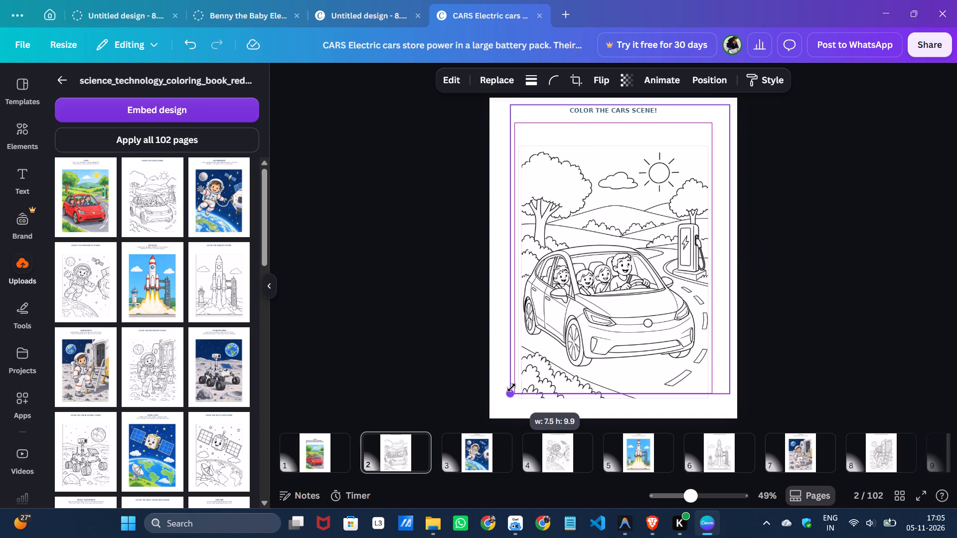
left_click_drag(515, 374, 515, 375)
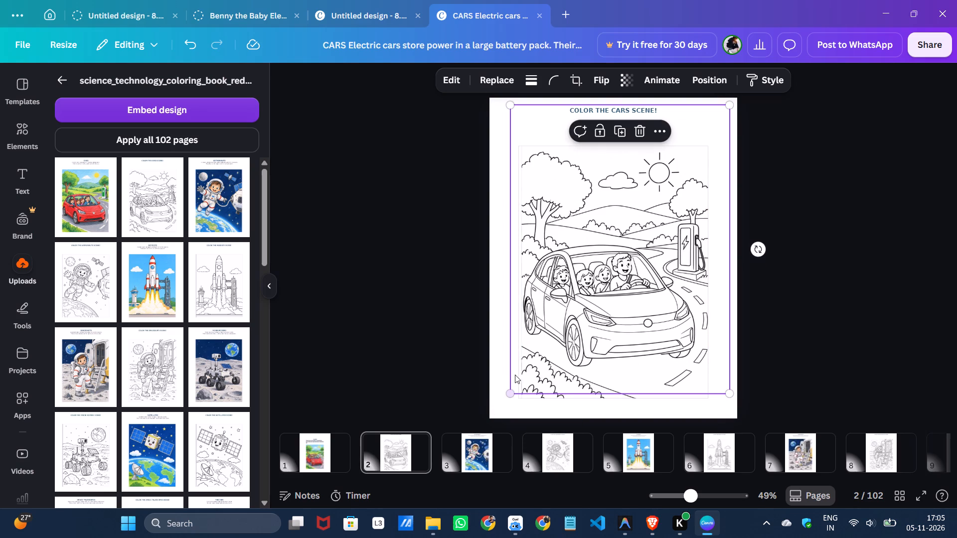
left_click_drag(515, 375, 511, 380)
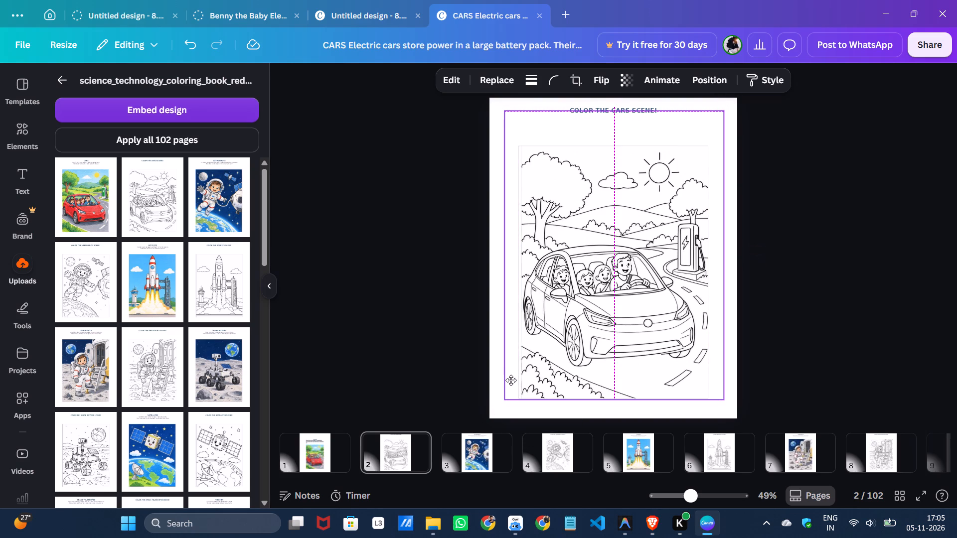
left_click_drag(511, 380, 511, 382)
left_click(394, 339)
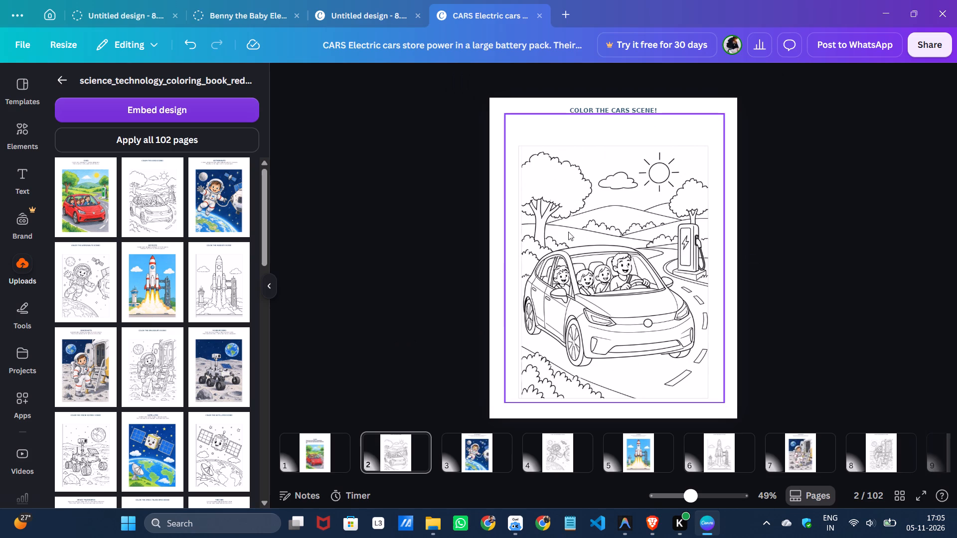
Nudge the COLOR THE CARS SCENE! heading straight down so it sits inside the outer border frame.
left_click(616, 108)
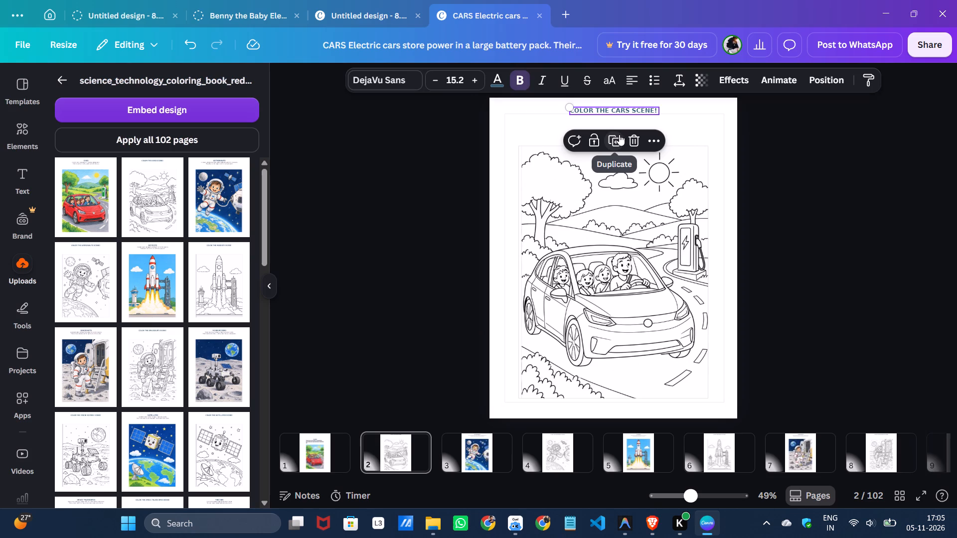
key("Down")
key("Down")
key("Down")
key("Down")
key("Down")
key("Down")
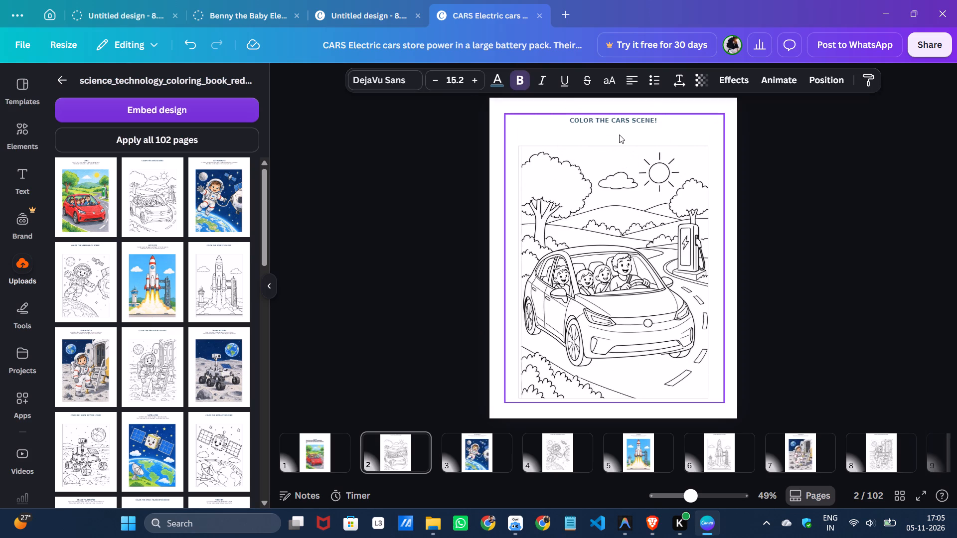
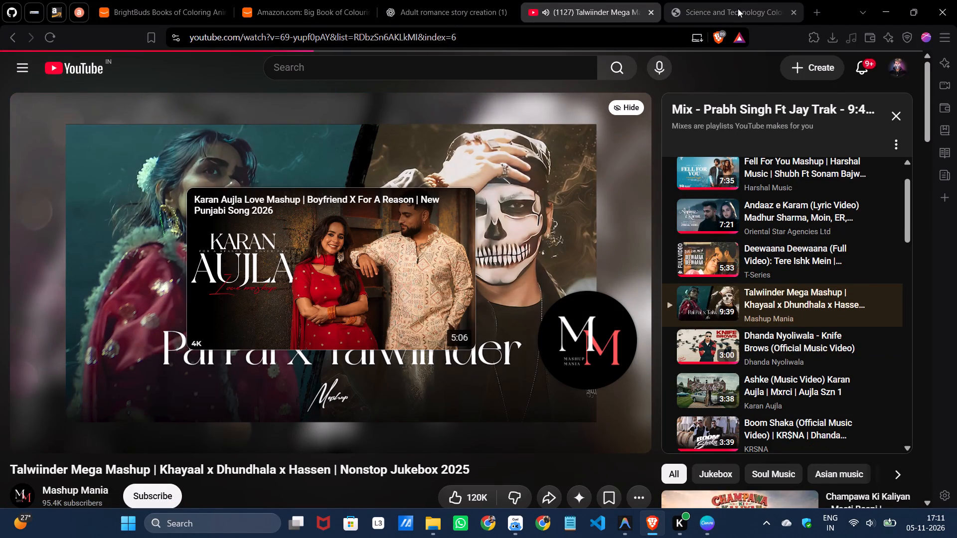
Bring up the redesigned science and technology coloring book PDF and examine the border and layout of its CARS page.
left_click(738, 8)
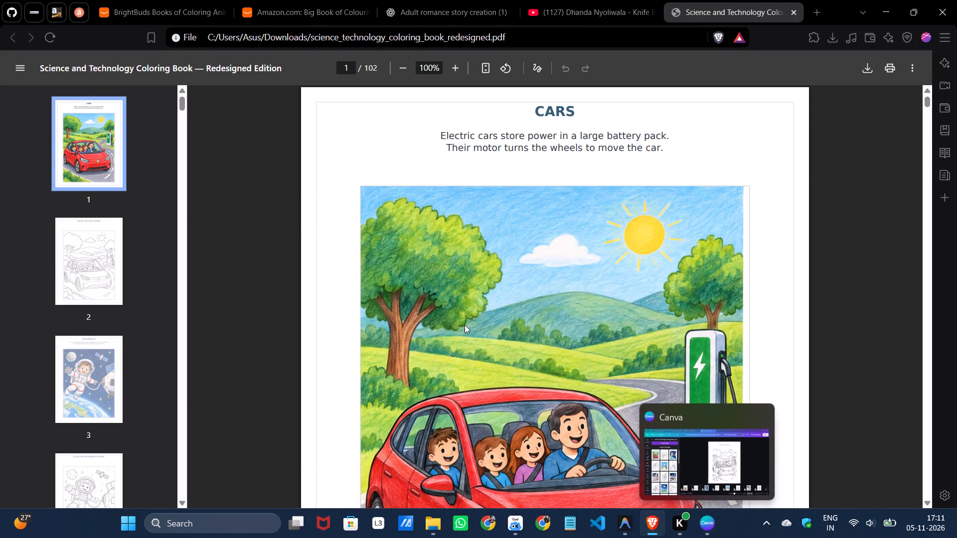
scroll(475, 320, "down", 4)
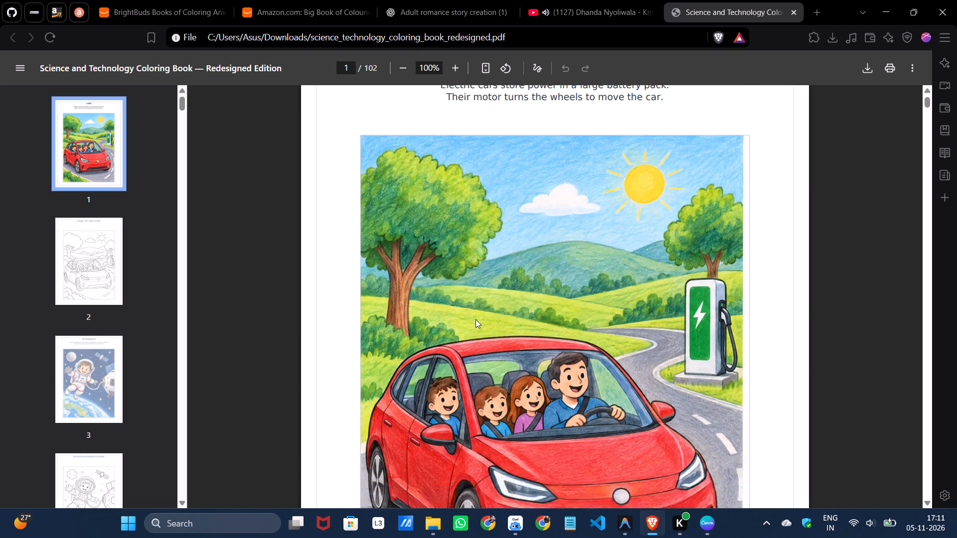
scroll(476, 319, "down", 1)
scroll(476, 319, "up", 10)
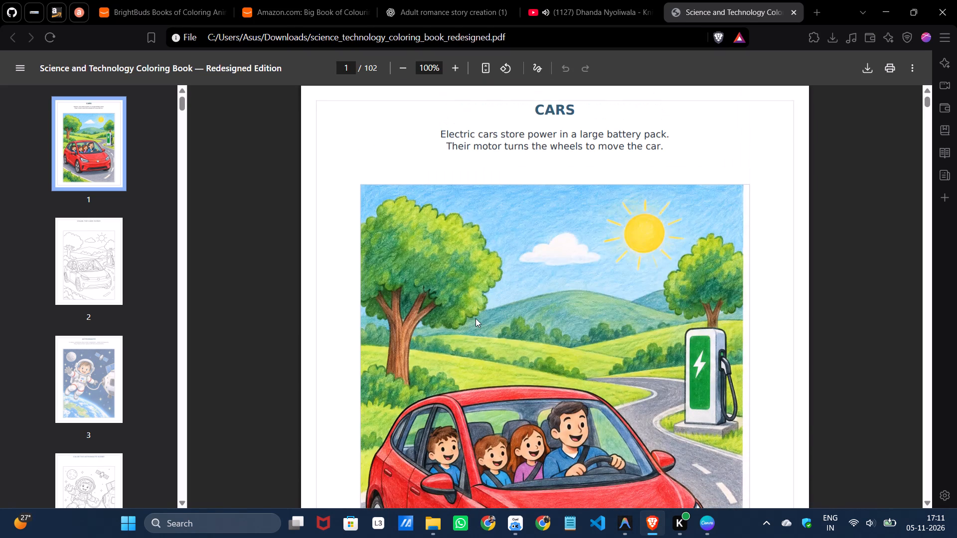
Switch to Canva and enlarge the inner border frame on the cars coloring page to about 7.1 by 9.5, centred around the line art.
left_click(700, 524)
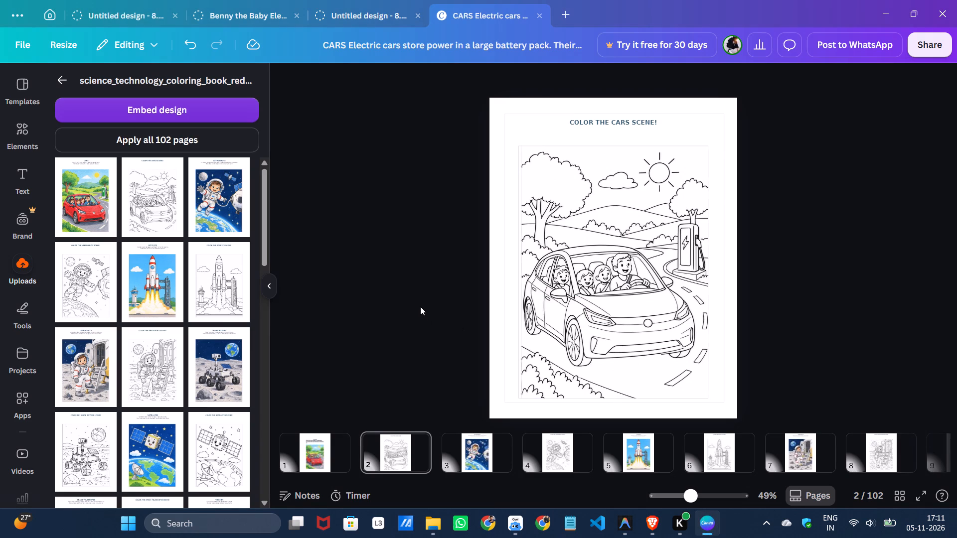
left_click(276, 284)
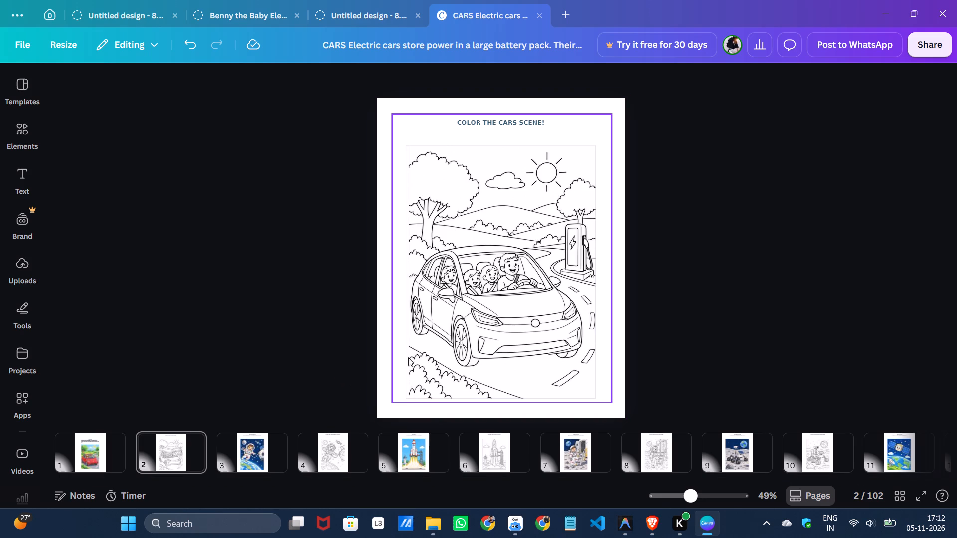
left_click(412, 342)
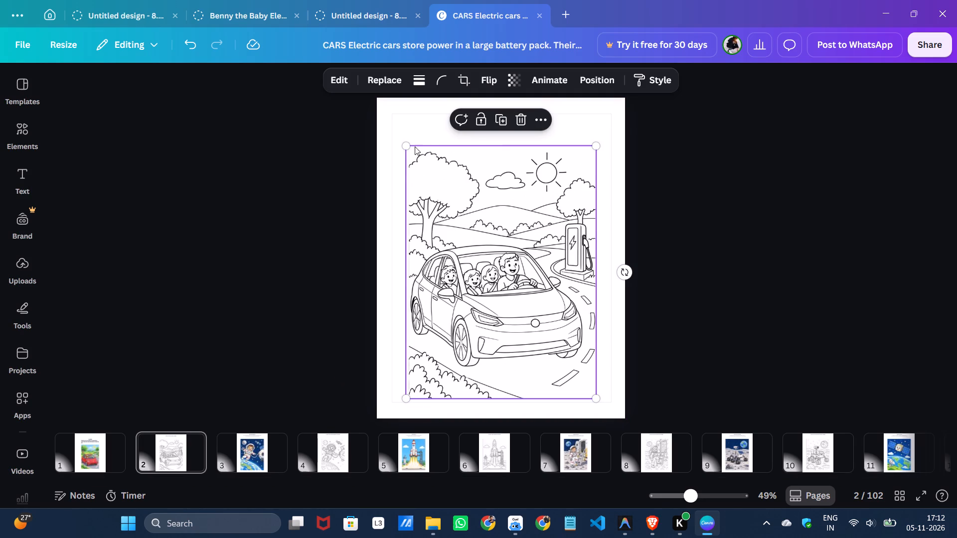
left_click_drag(405, 145, 388, 136)
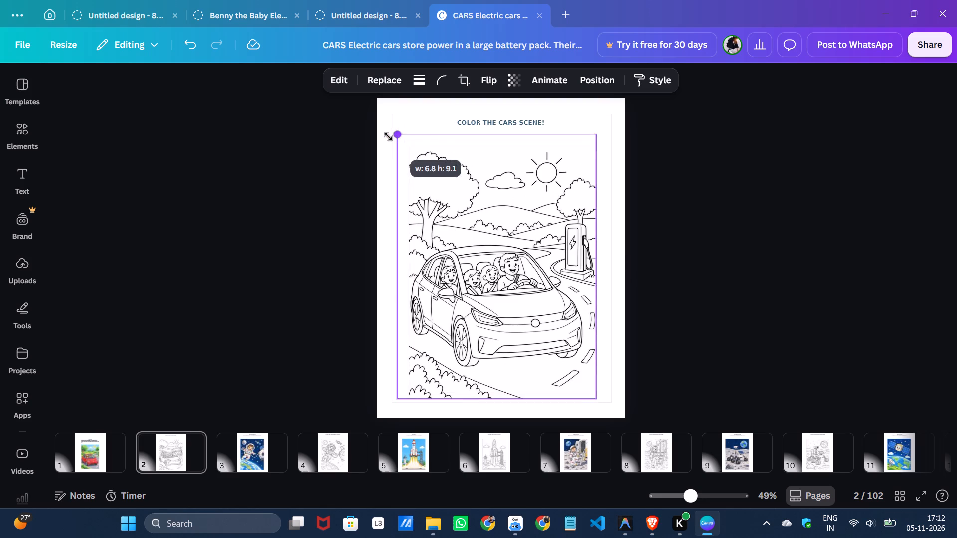
left_click_drag(388, 136, 385, 135)
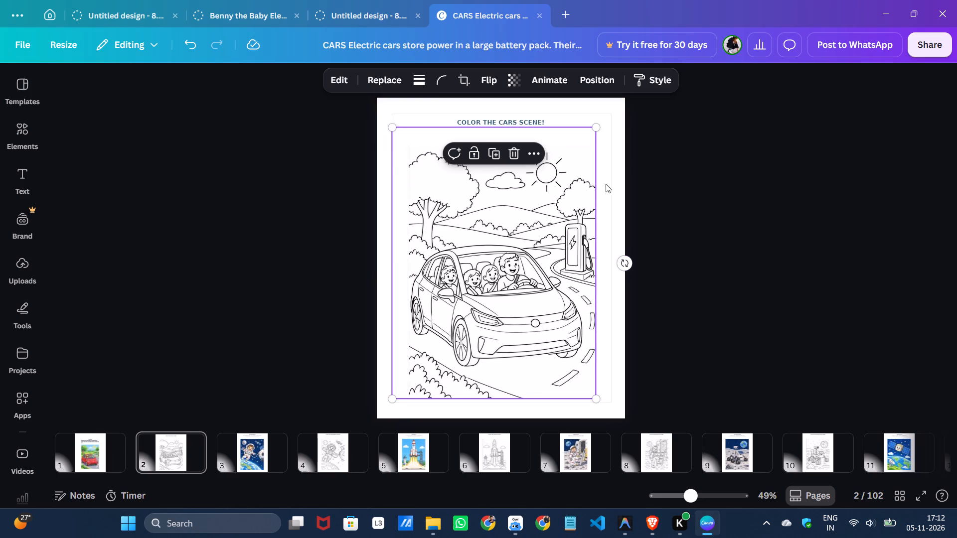
left_click_drag(594, 128, 604, 128)
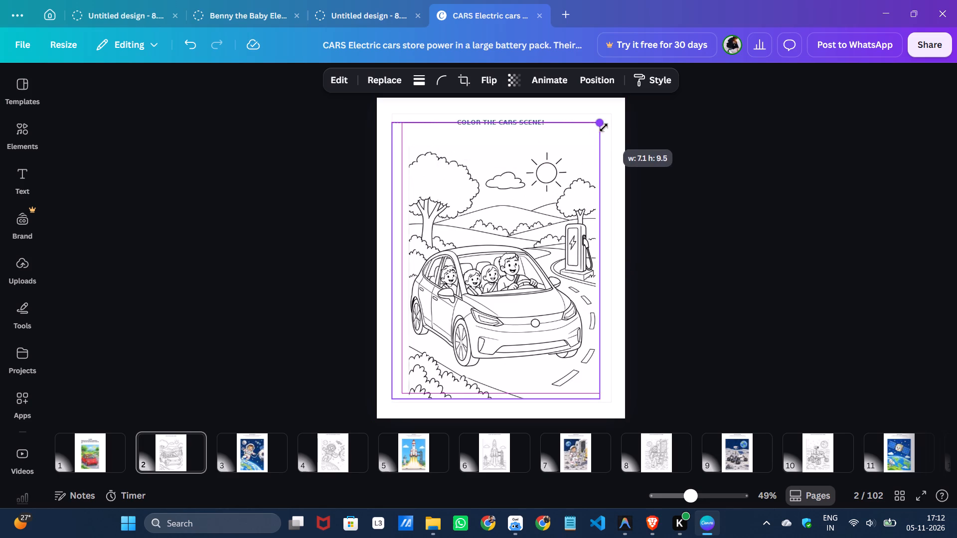
left_click_drag(604, 128, 610, 126)
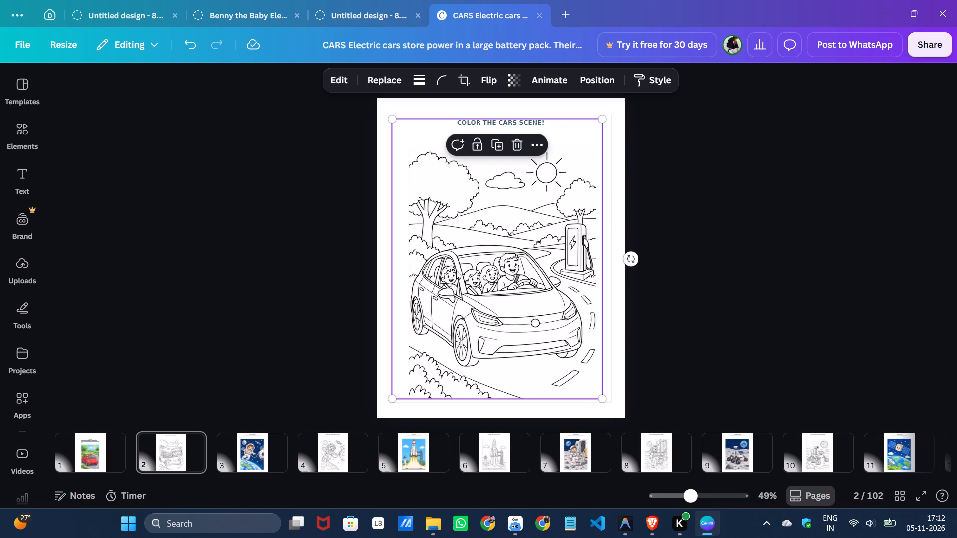
left_click_drag(455, 329, 460, 331)
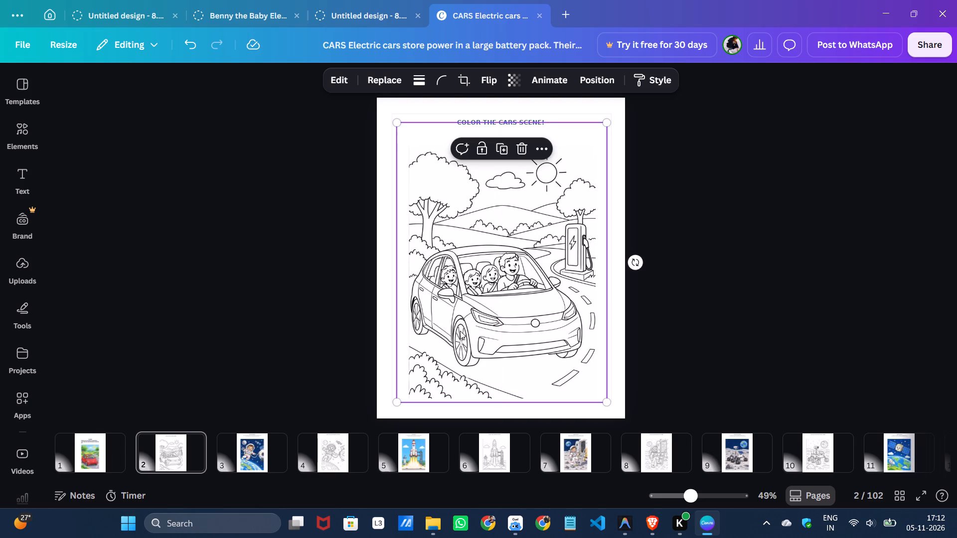
left_click(716, 354)
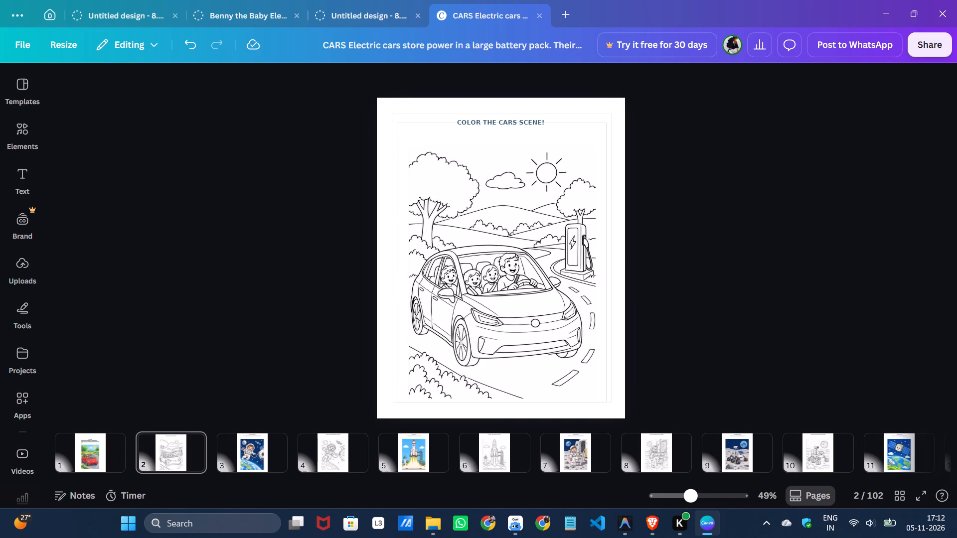
Delete the outermost border frame from the cars coloring page, keeping the inner frame around the line art.
left_click(706, 502)
scroll(496, 317, "down", 5)
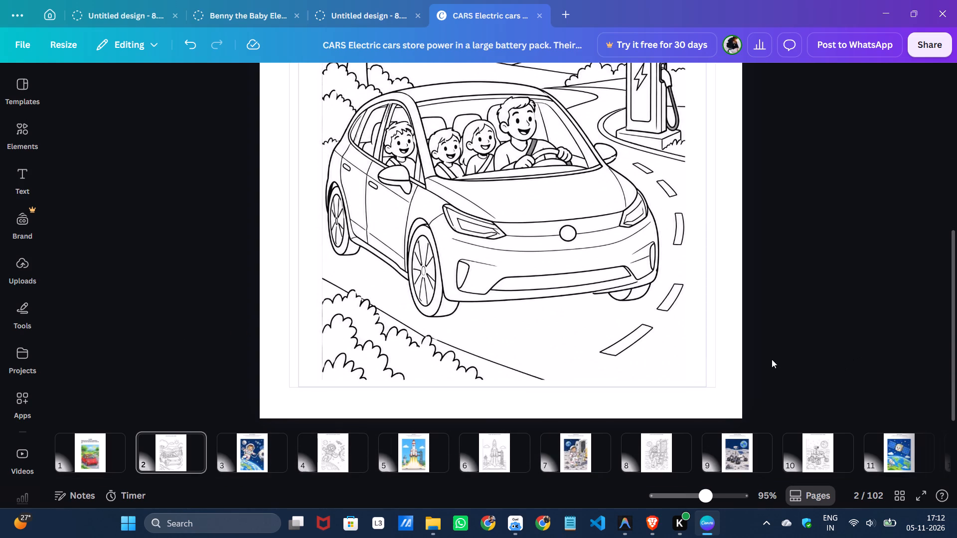
left_click(711, 383)
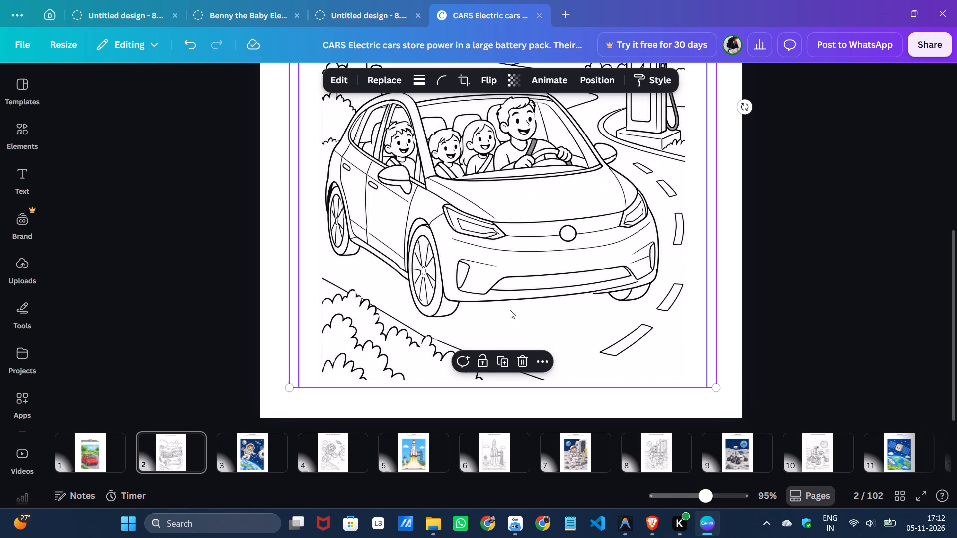
left_click(525, 359)
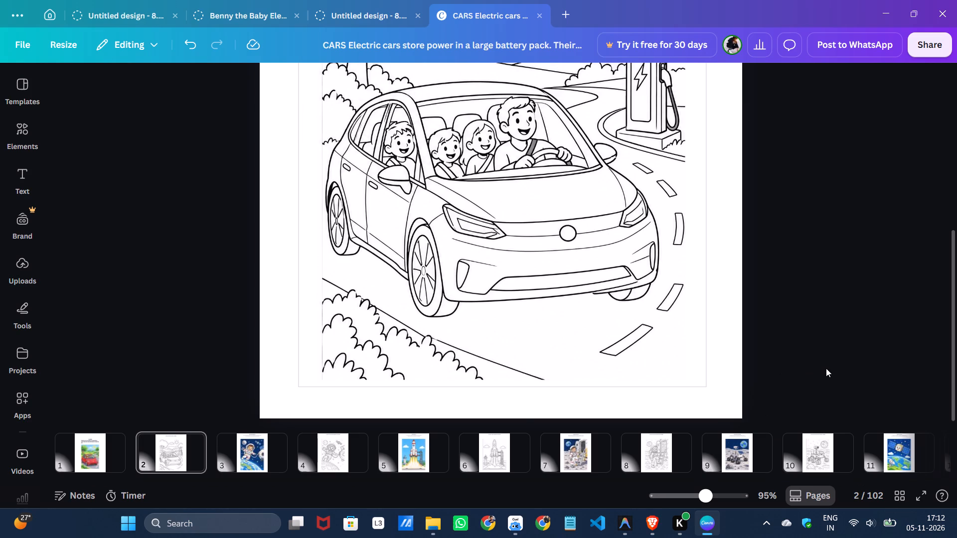
Move the COLOR THE CARS SCENE! heading straight up so it sits above the remaining border frame.
scroll(826, 368, "up", 5)
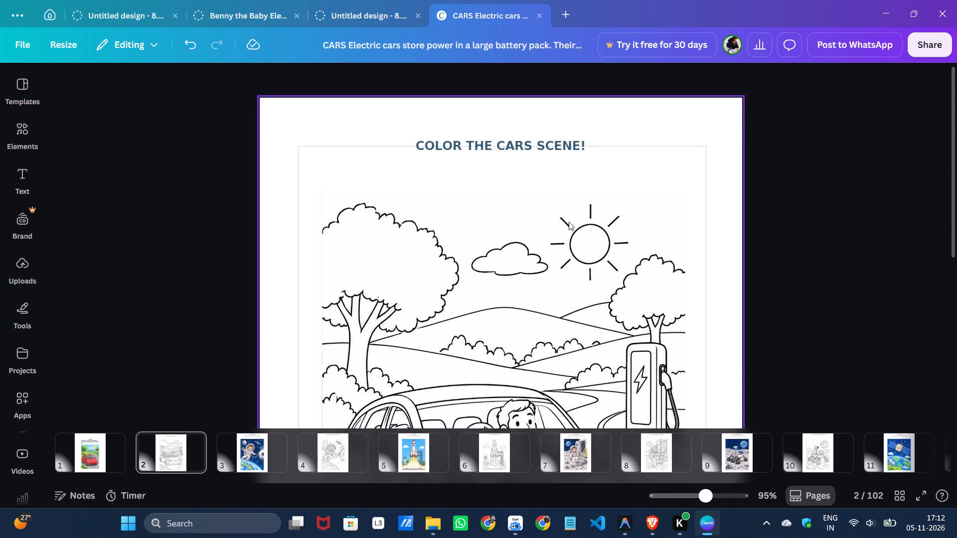
left_click(495, 145)
left_click_drag(495, 145, 496, 134)
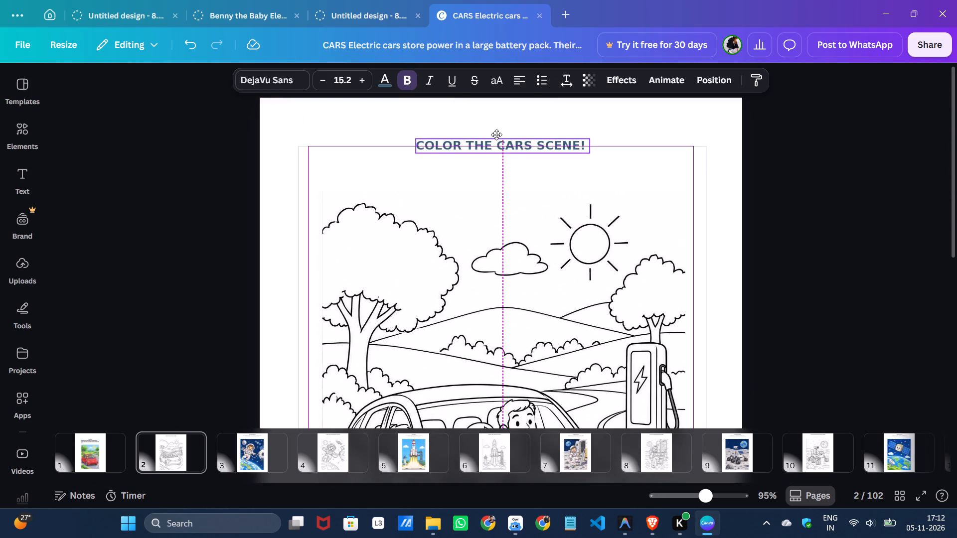
left_click_drag(496, 134, 497, 131)
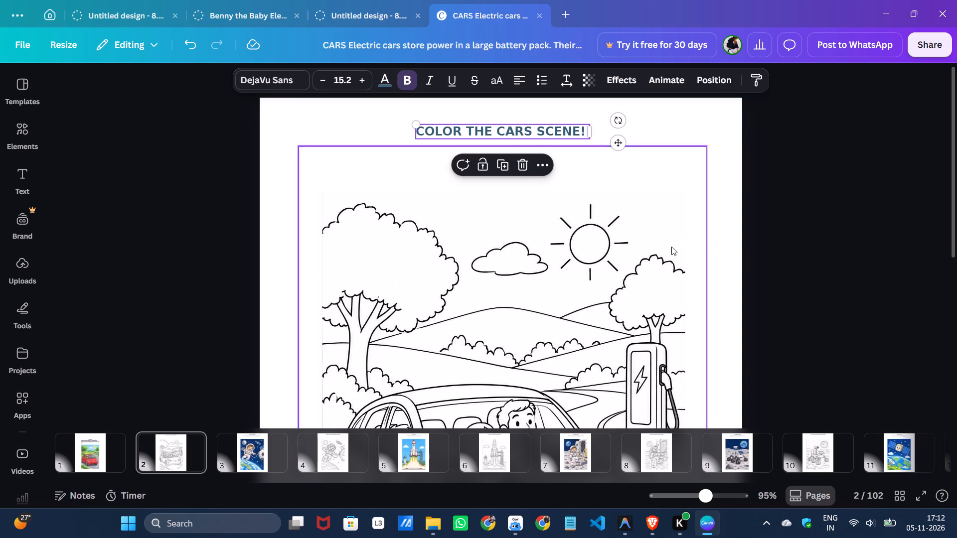
left_click(693, 497)
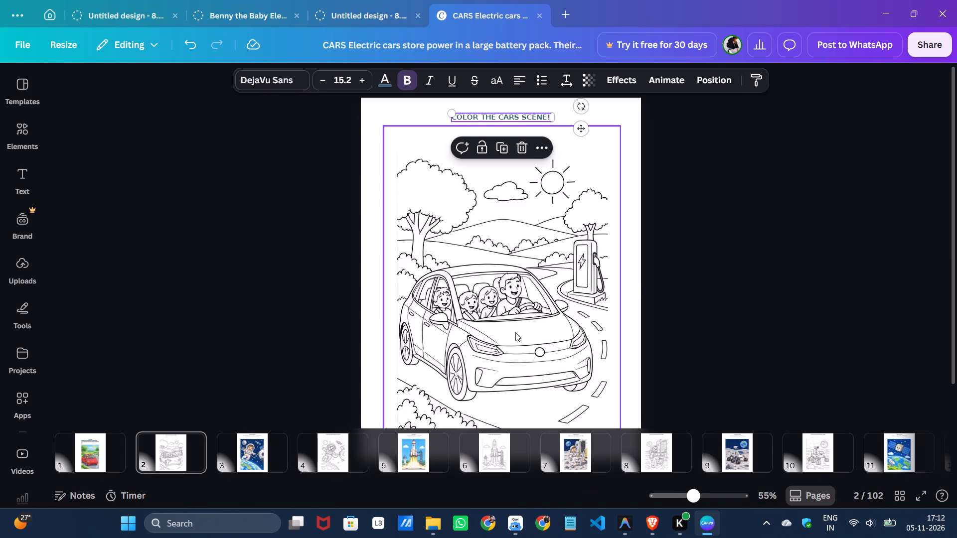
left_click(515, 333)
scroll(532, 327, "down", 1)
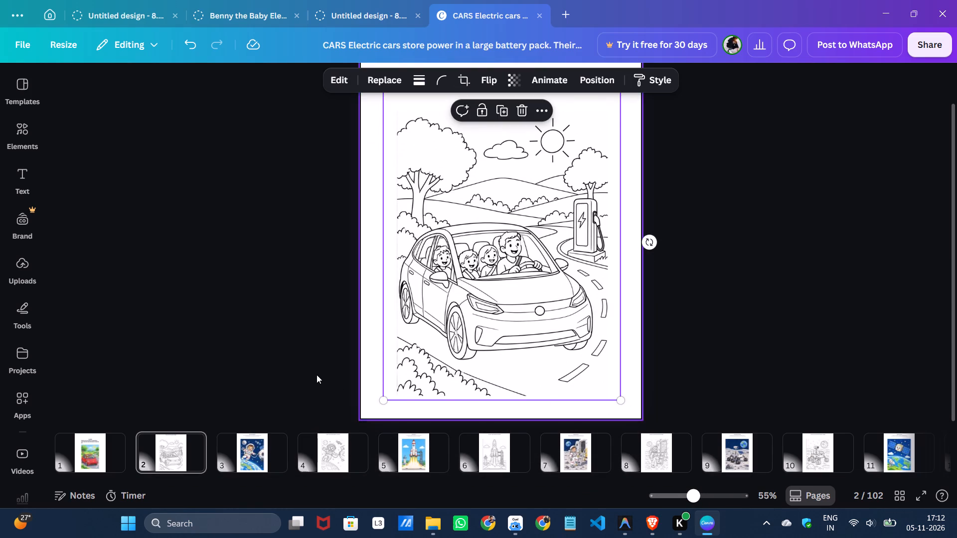
left_click(317, 375)
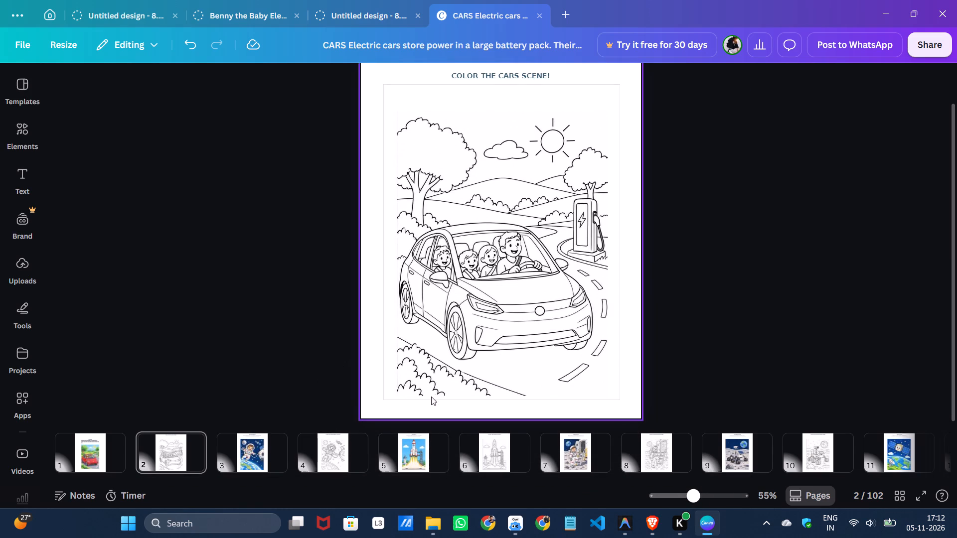
scroll(752, 380, "up", 1)
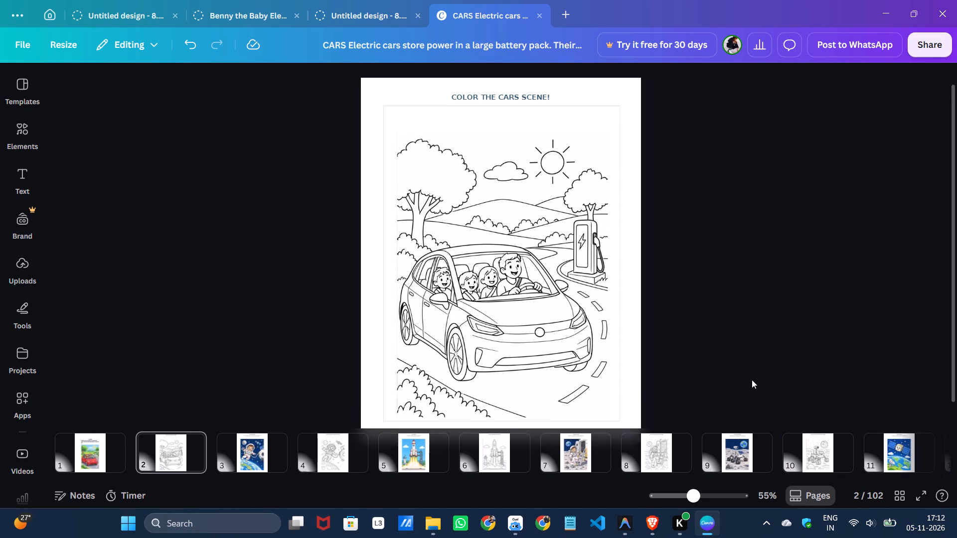
scroll(752, 380, "down", 1)
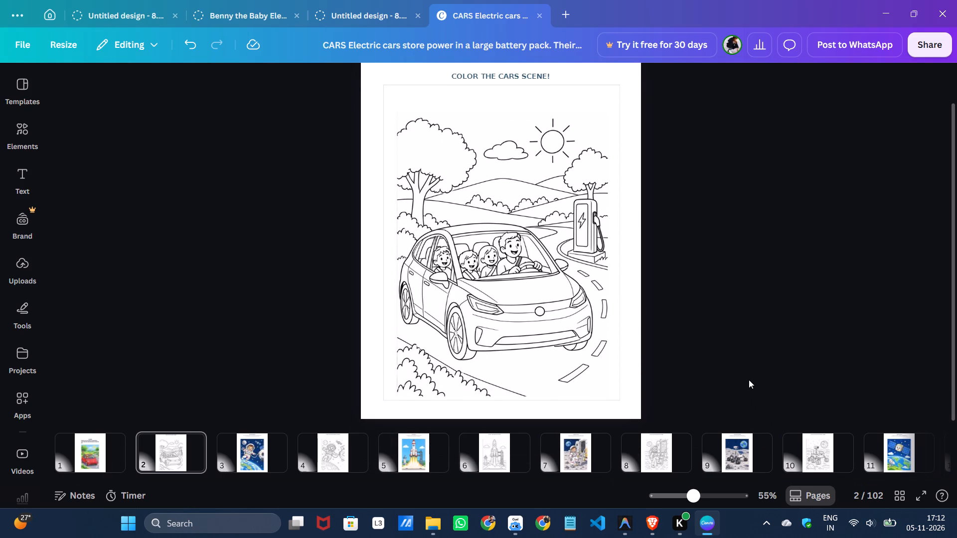
Go to page 1 and unlock the thin outer border frame around the CARS title and illustration.
left_click(116, 462)
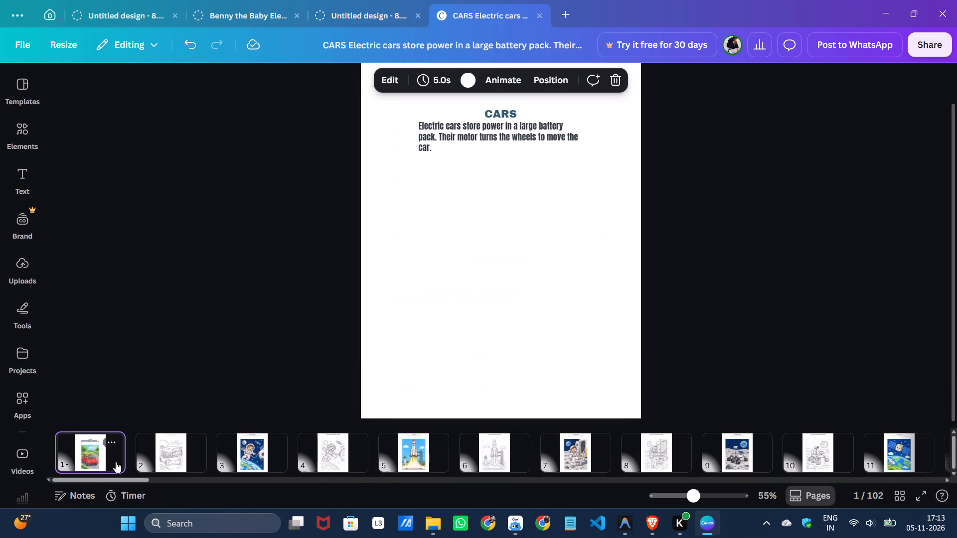
scroll(398, 431, "down", 2)
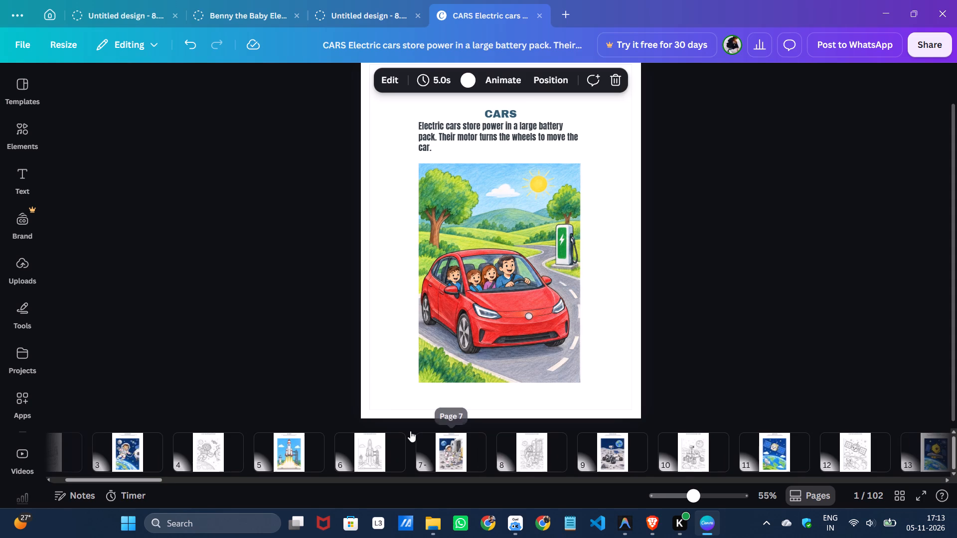
scroll(410, 432, "down", 3)
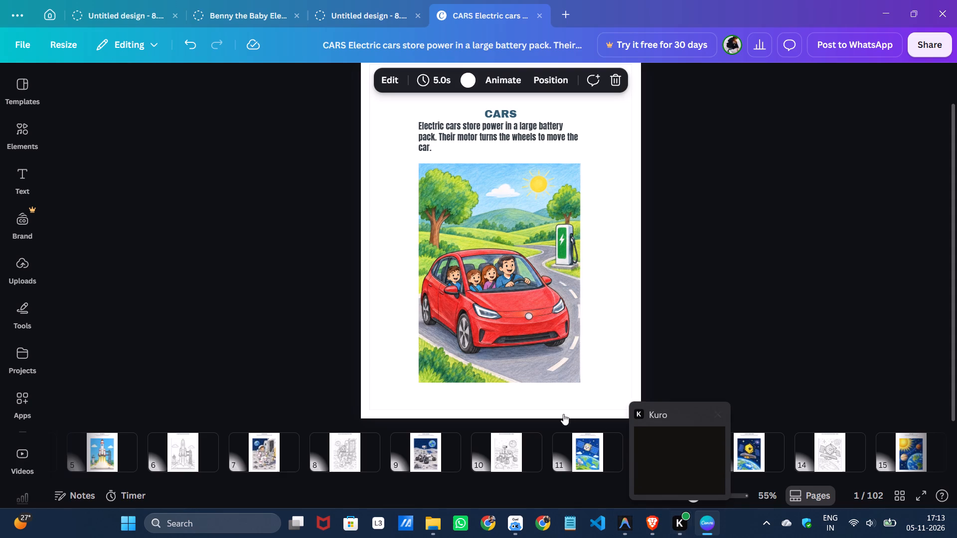
left_click(393, 378)
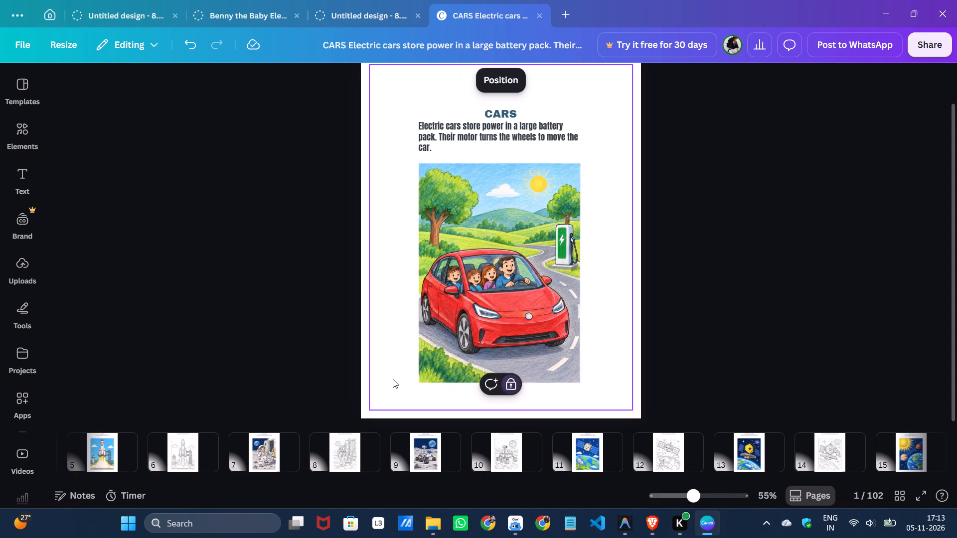
left_click(516, 388)
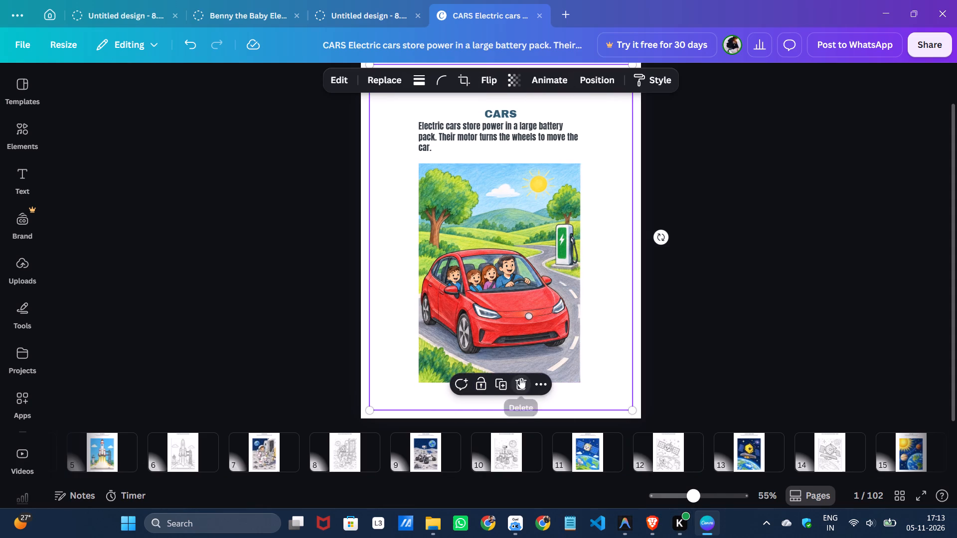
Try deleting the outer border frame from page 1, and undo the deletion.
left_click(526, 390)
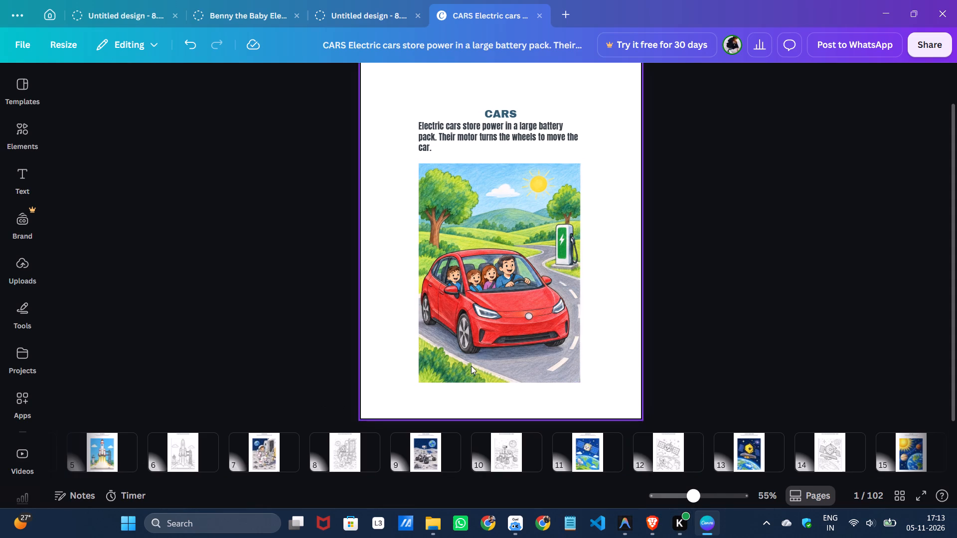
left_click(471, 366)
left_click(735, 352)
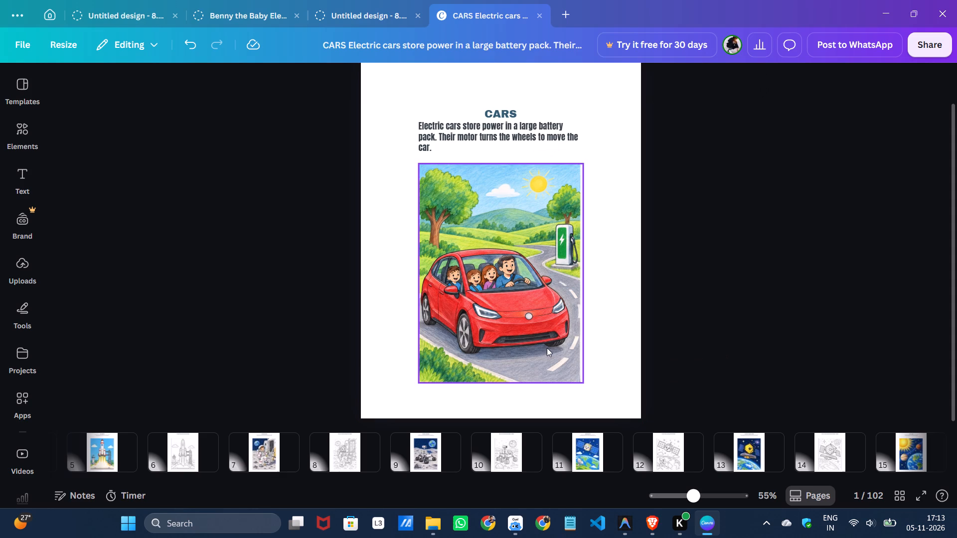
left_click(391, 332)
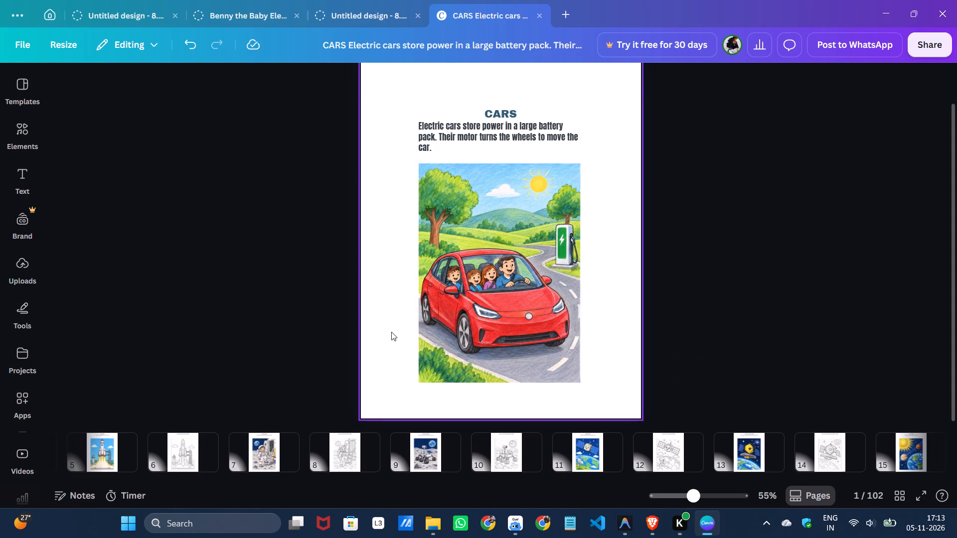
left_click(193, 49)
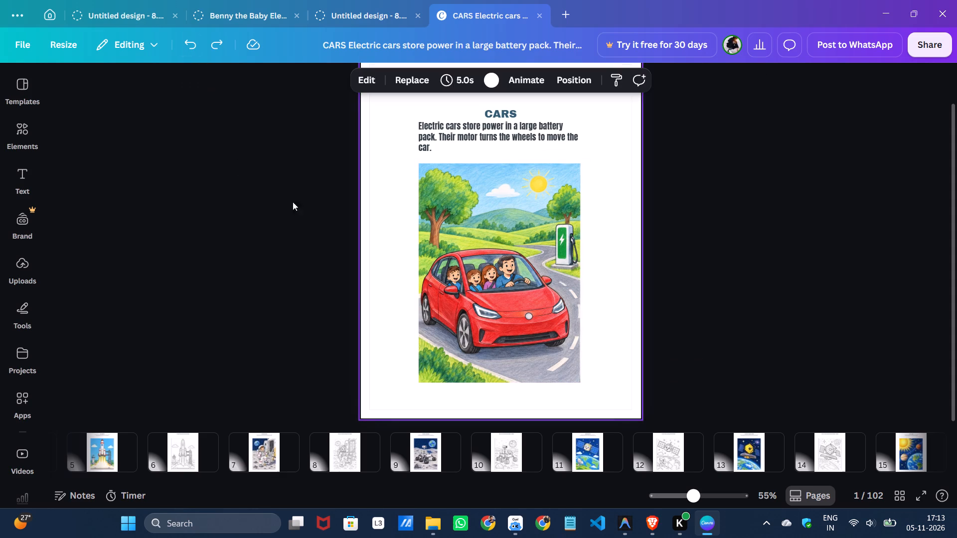
Shrink page 1's outer border frame and reposition it so it closely surrounds the car illustration, below the caption text.
left_click(381, 257)
left_click_drag(630, 415, 534, 266)
left_click_drag(407, 150, 450, 247)
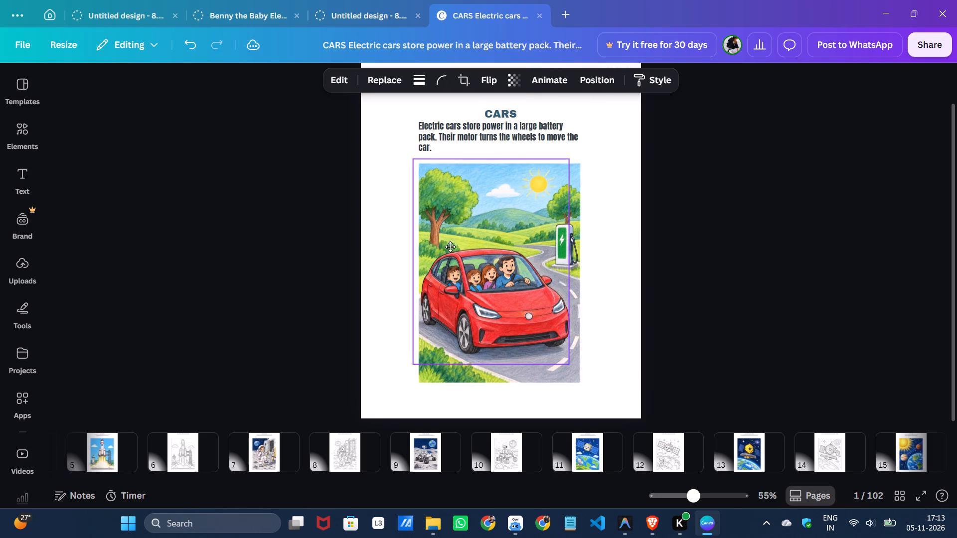
left_click_drag(450, 247, 450, 243)
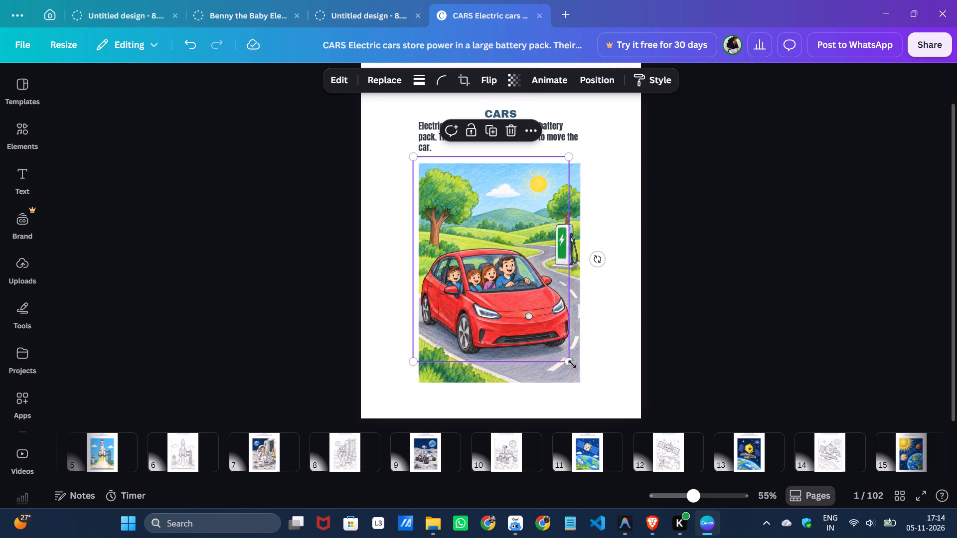
left_click_drag(571, 363, 571, 400)
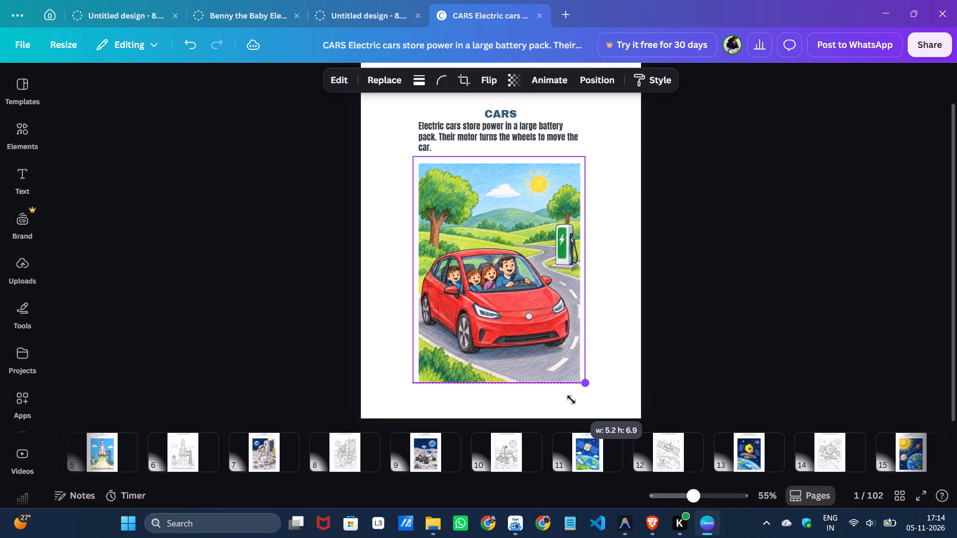
left_click_drag(571, 400, 570, 406)
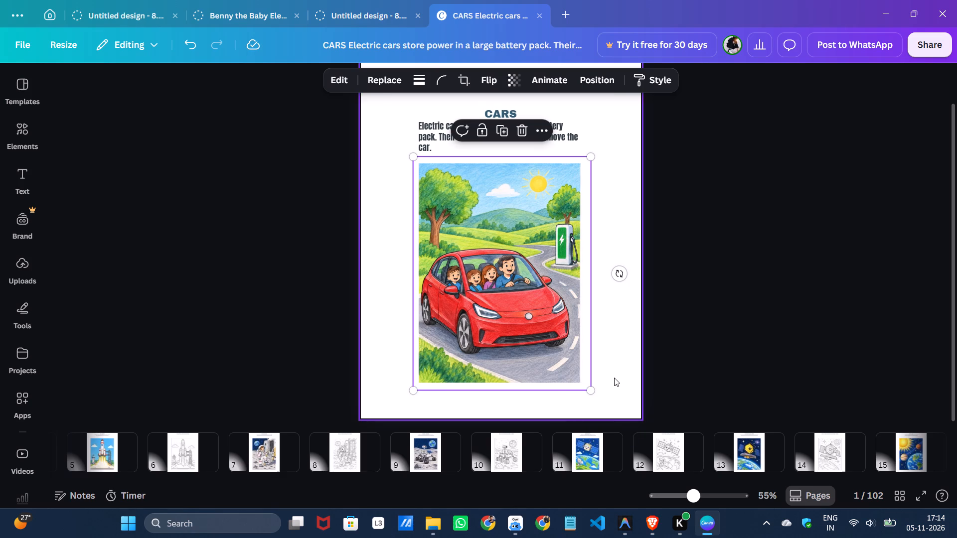
Nudge the resized border frame slightly left to center it around the car illustration.
left_click(614, 378)
left_click(586, 370)
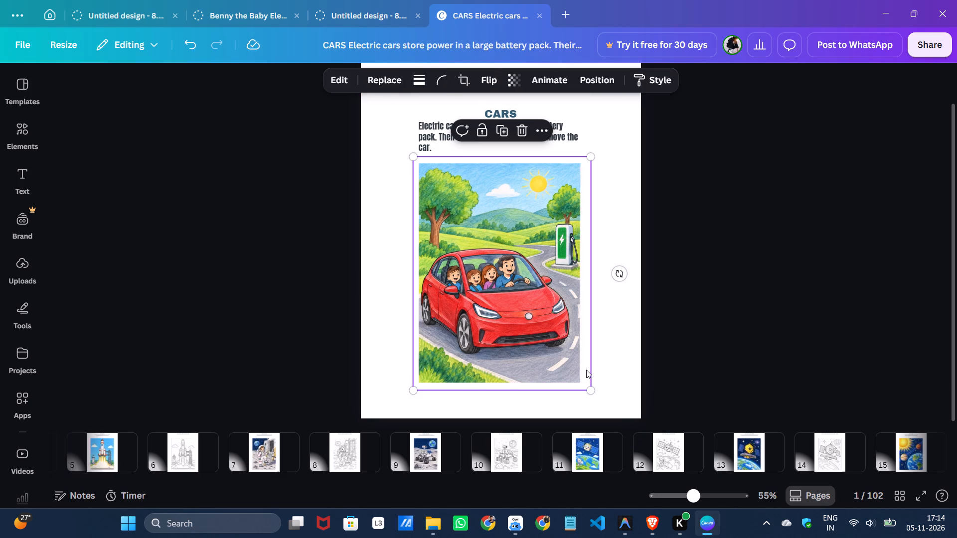
key("Left")
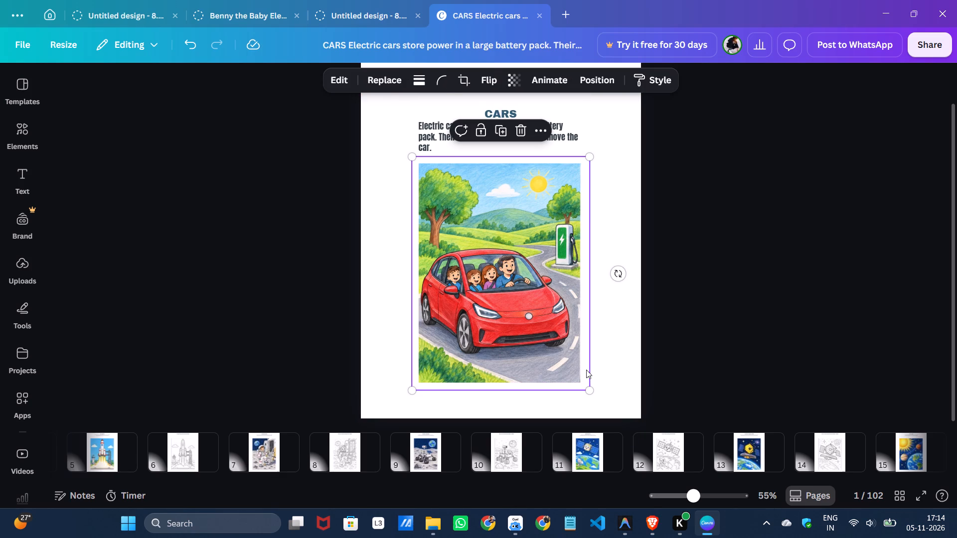
key("Left")
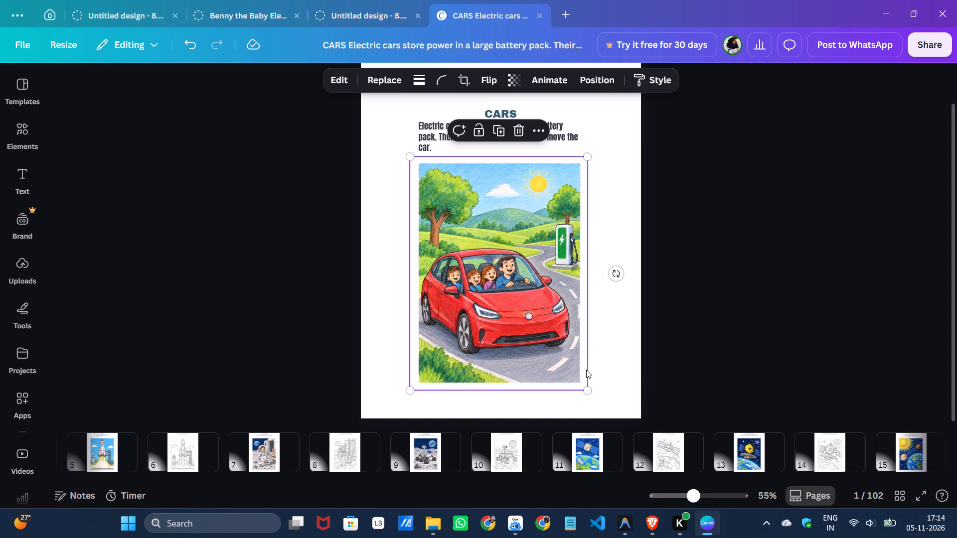
key("Right")
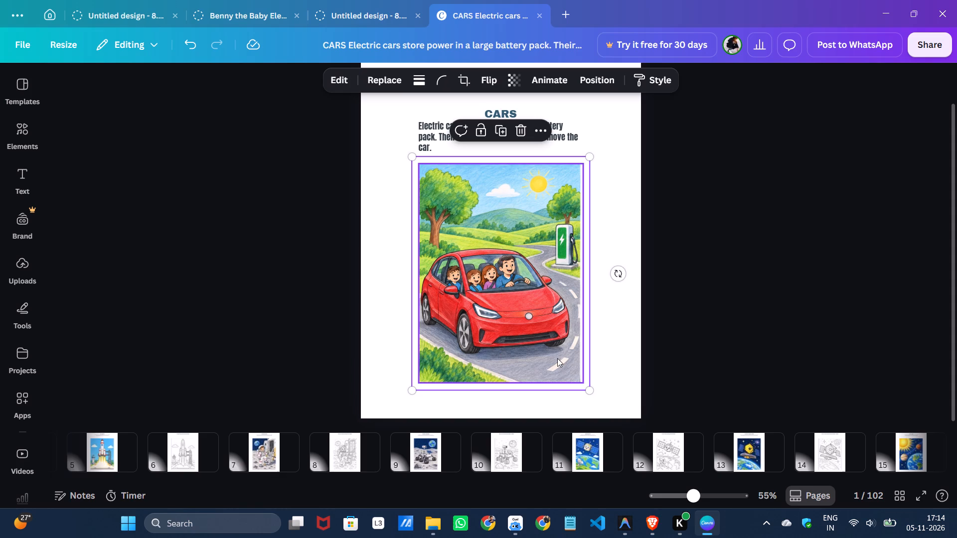
key("Down")
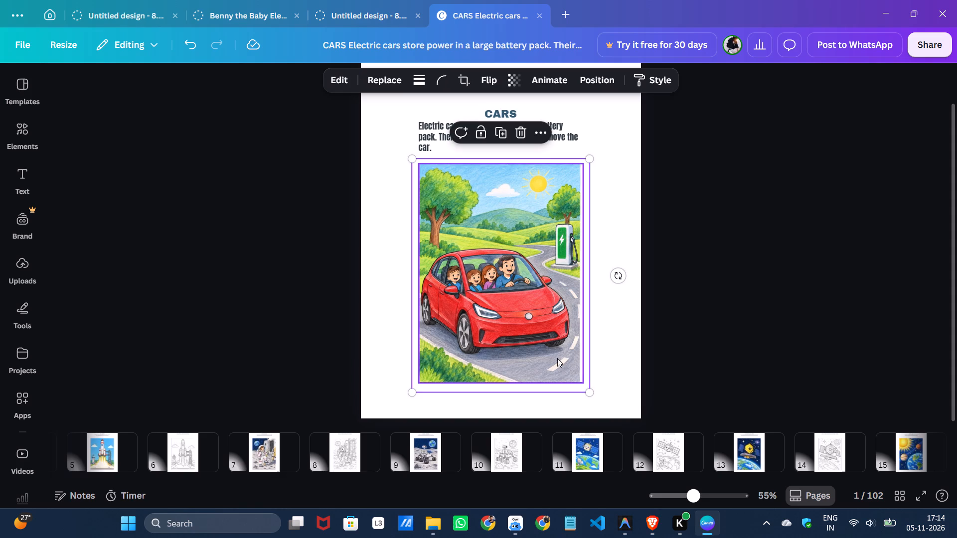
key("Up")
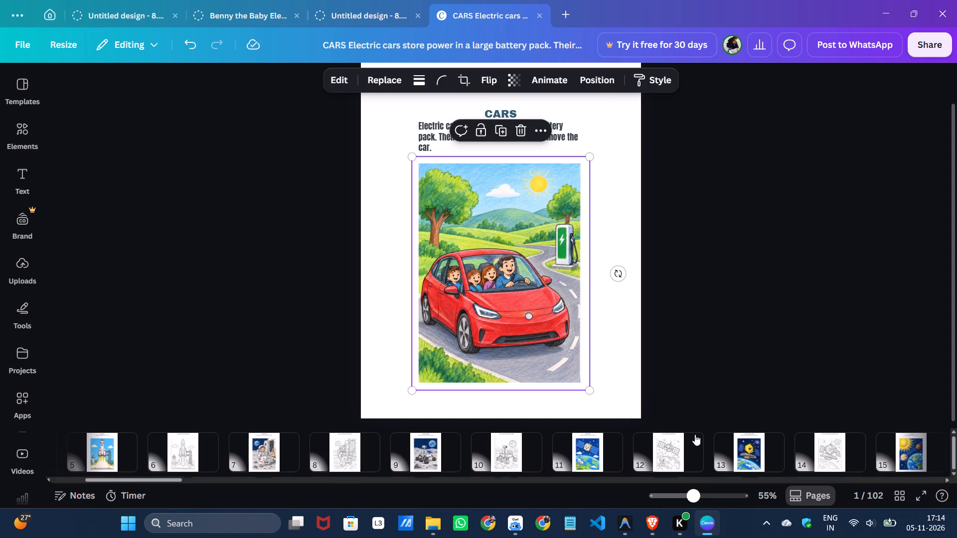
left_click(625, 380)
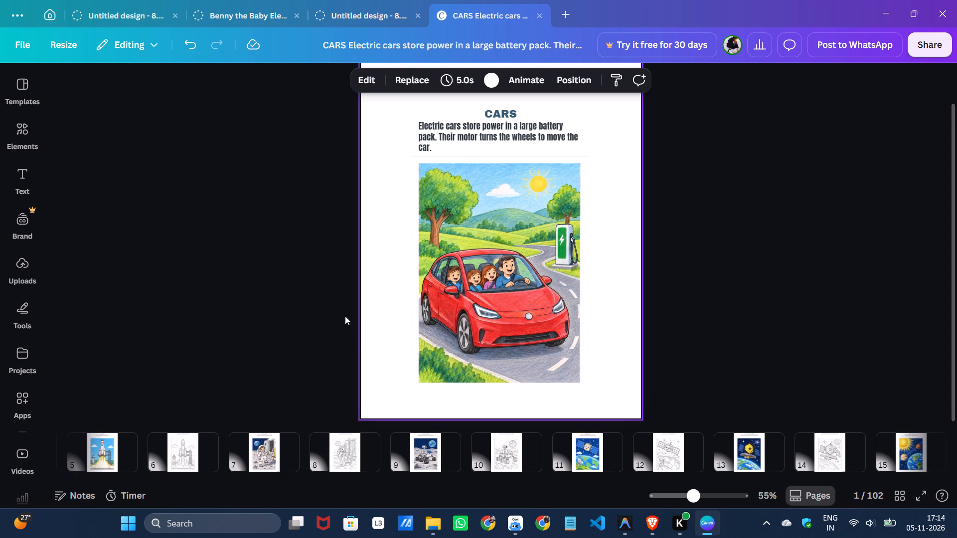
Change the font of the CARS heading on page 1, trying Comic Sans and settling on Shrikhand.
scroll(345, 316, "up", 3)
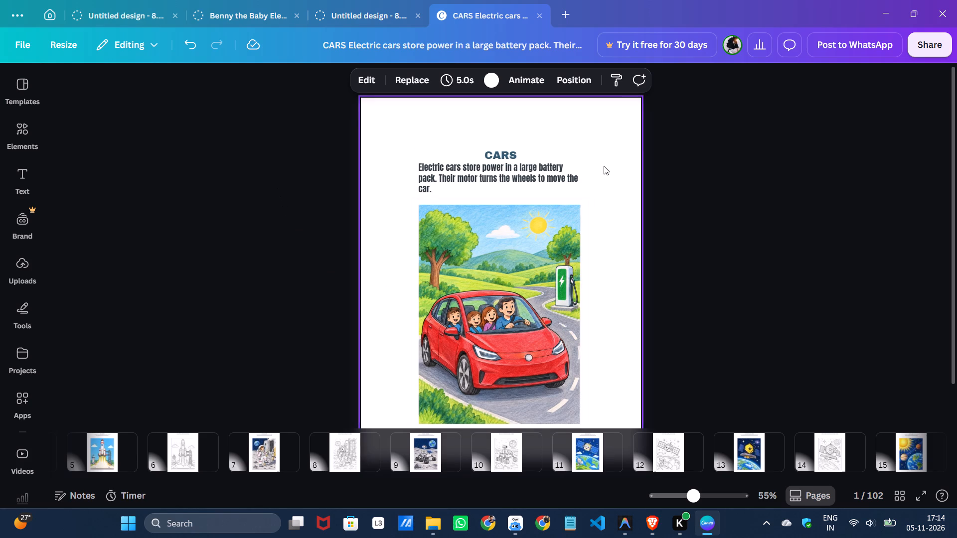
left_click(494, 156)
left_click(494, 156)
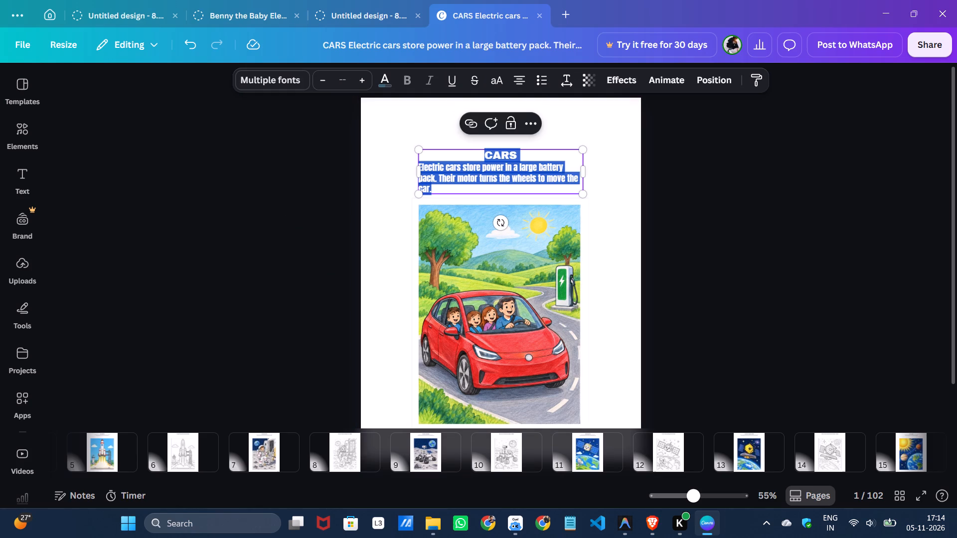
double_click(498, 154)
left_click(521, 156)
left_click_drag(521, 156, 516, 154)
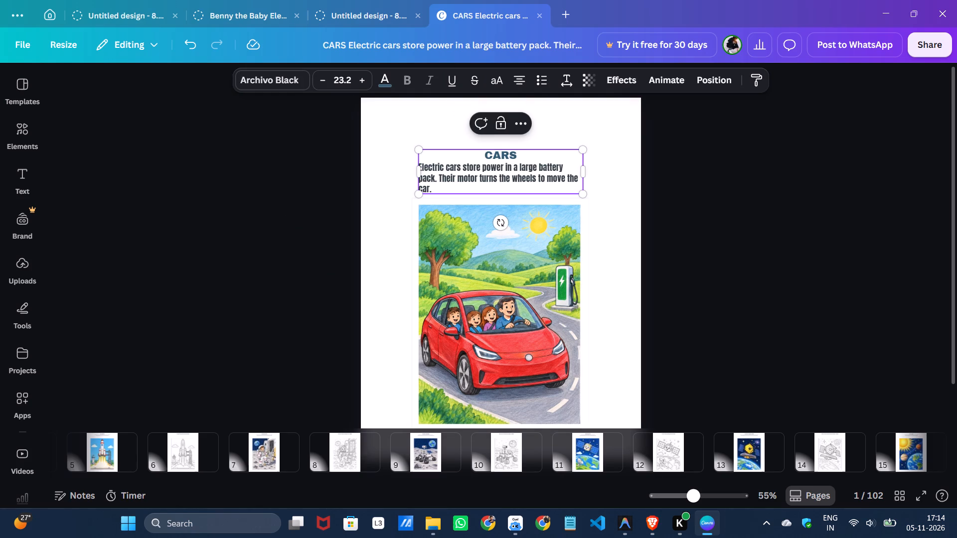
left_click_drag(516, 154, 473, 154)
left_click(272, 80)
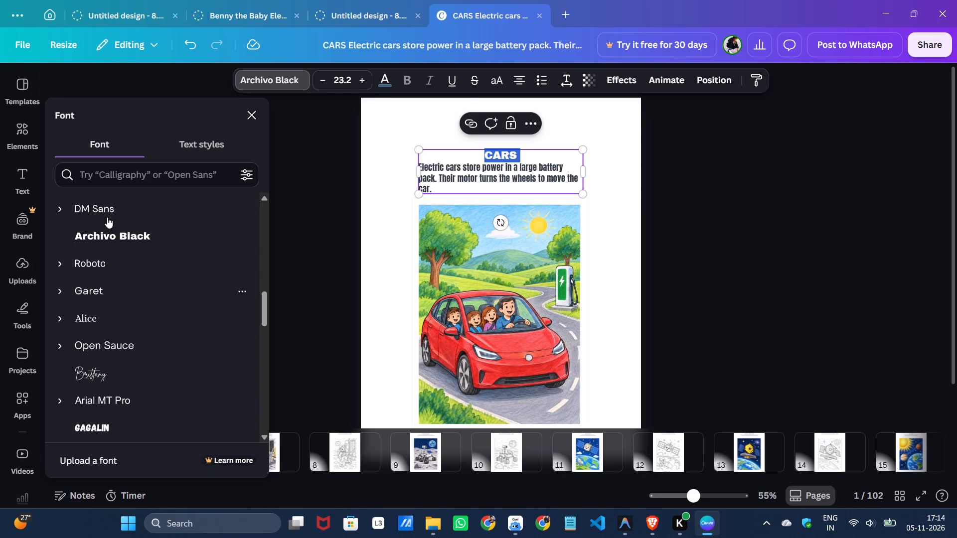
scroll(115, 234, "down", 3)
scroll(114, 292, "down", 2)
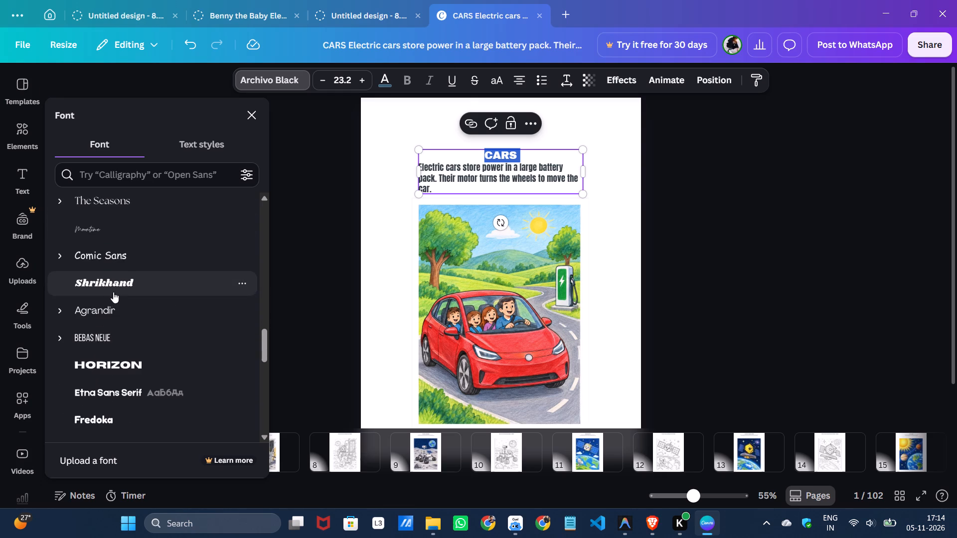
left_click(88, 249)
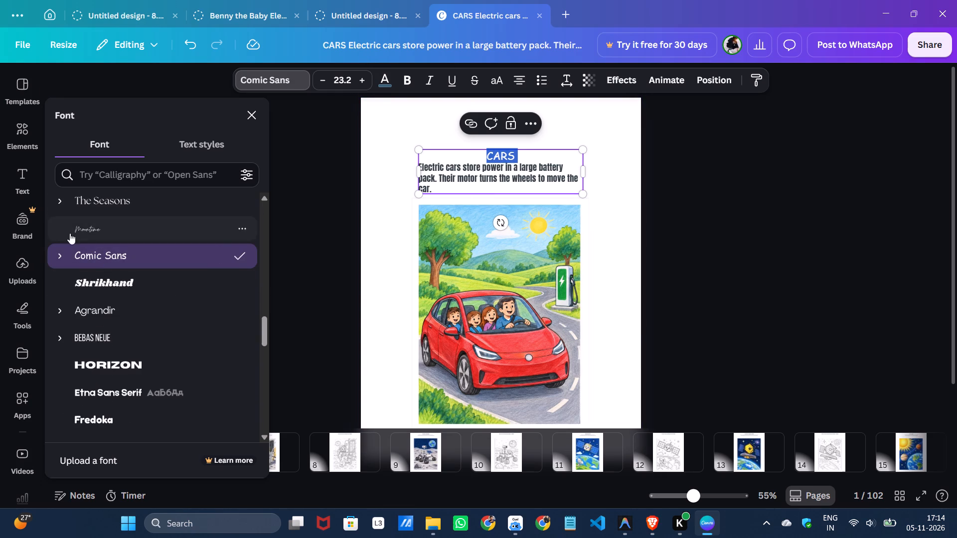
left_click(97, 283)
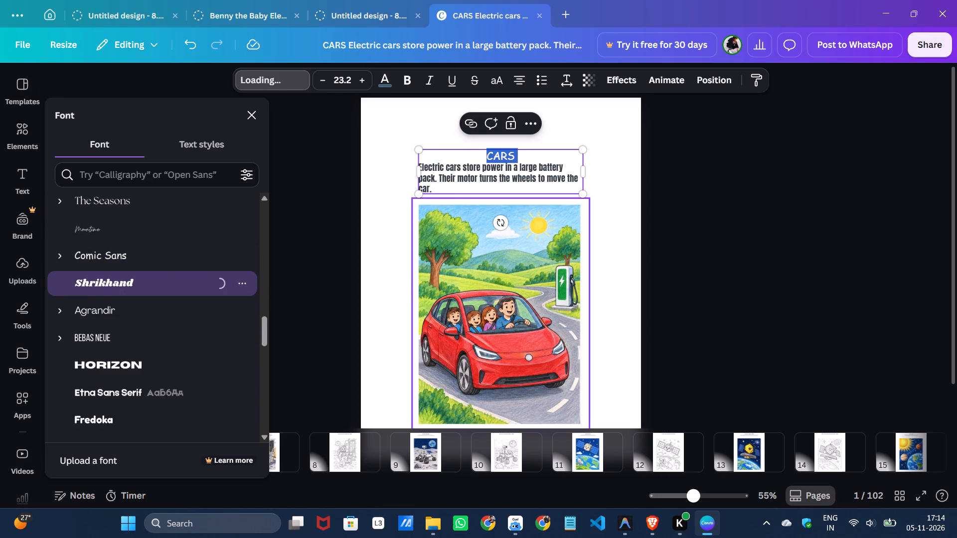
Change the font of the electric cars caption paragraph, trying Fredoka and settling on Lilita One.
left_click(461, 180)
triple_click(461, 180)
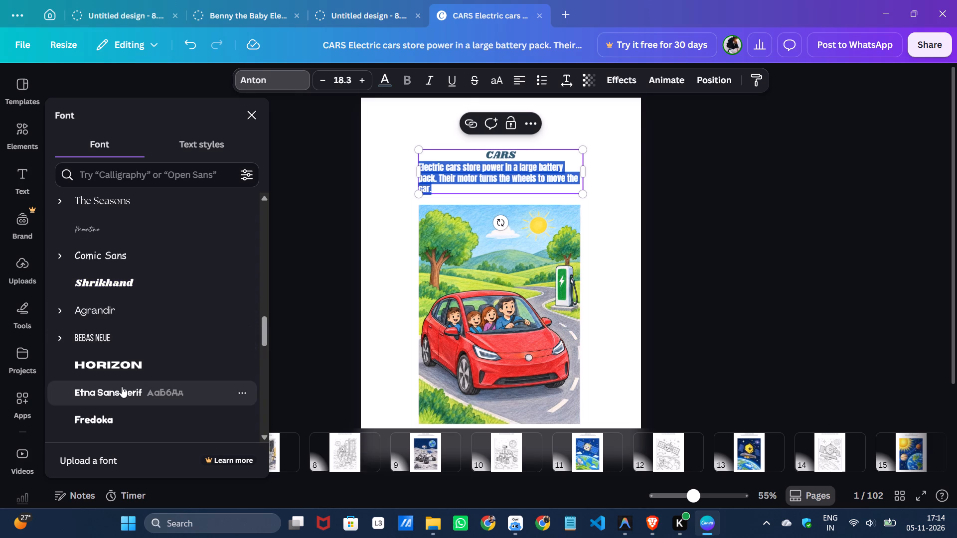
left_click(100, 421)
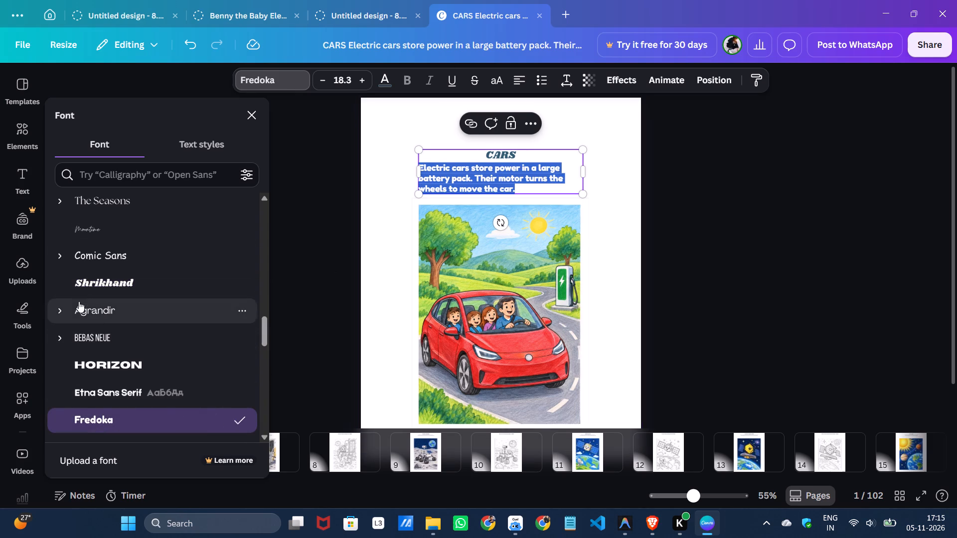
scroll(93, 313, "down", 4)
left_click(95, 318)
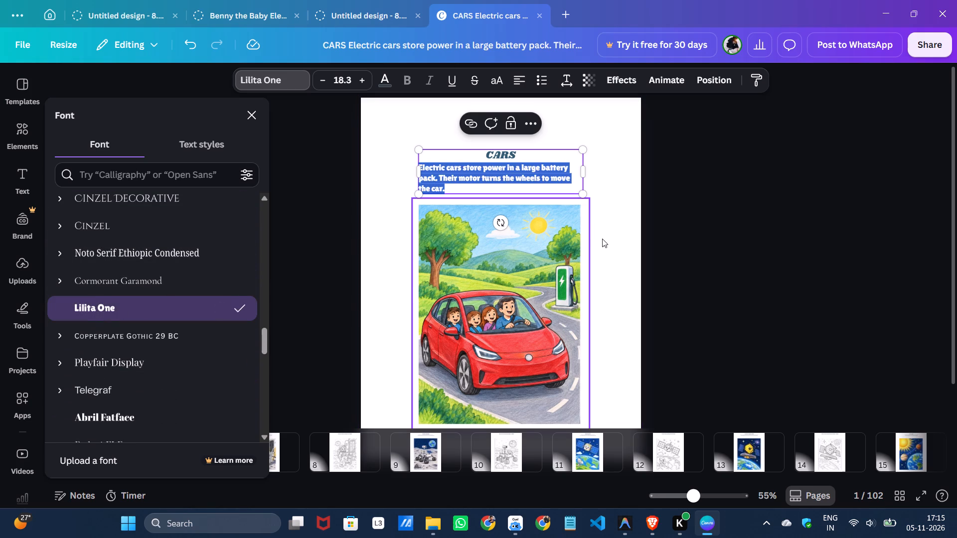
Widen the text box slightly and set the caption paragraph's font size to 19.3.
left_click(585, 172)
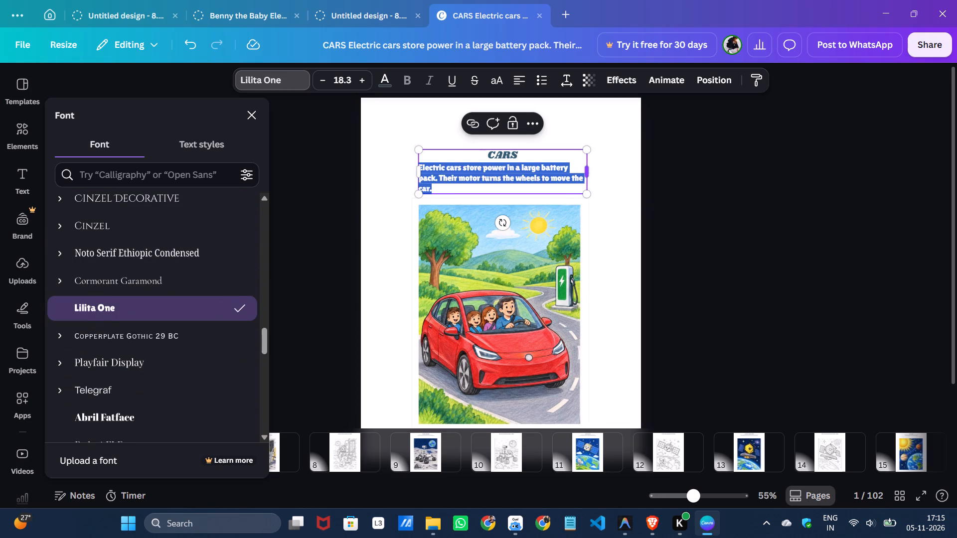
left_click(360, 78)
left_click(360, 78)
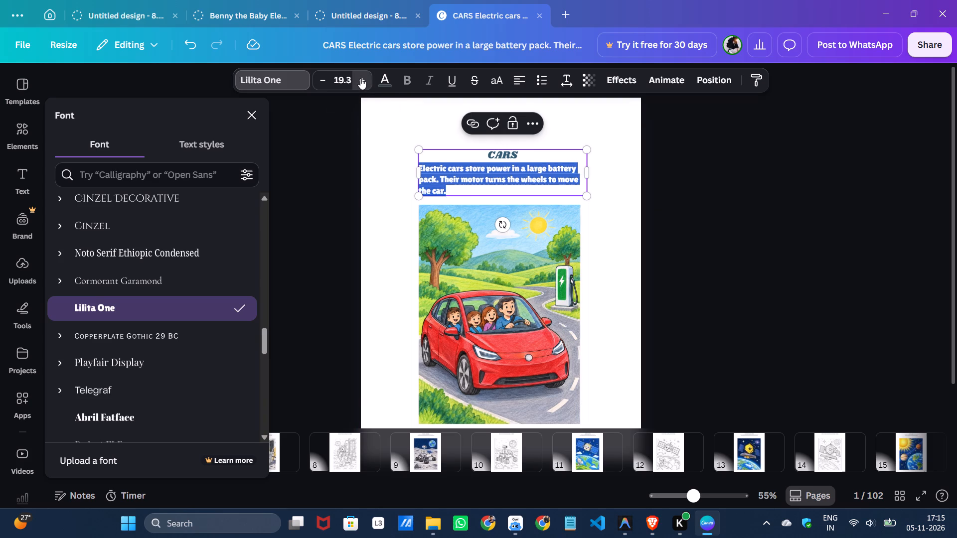
left_click(362, 79)
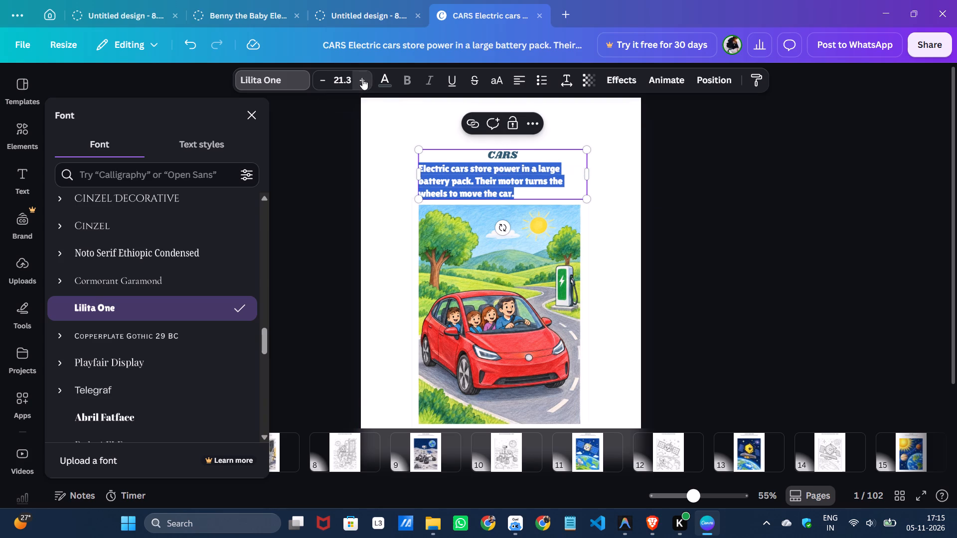
left_click(316, 78)
left_click(316, 78)
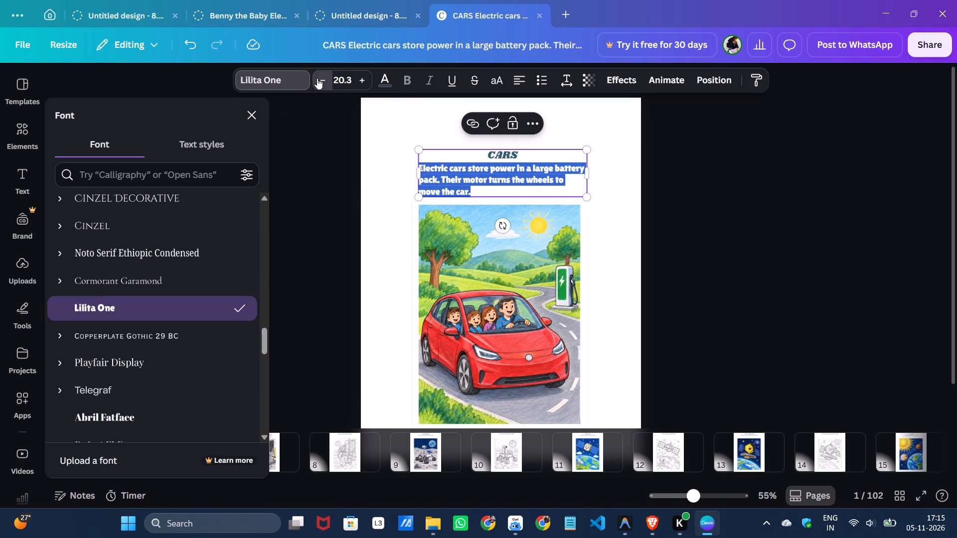
left_click(570, 131)
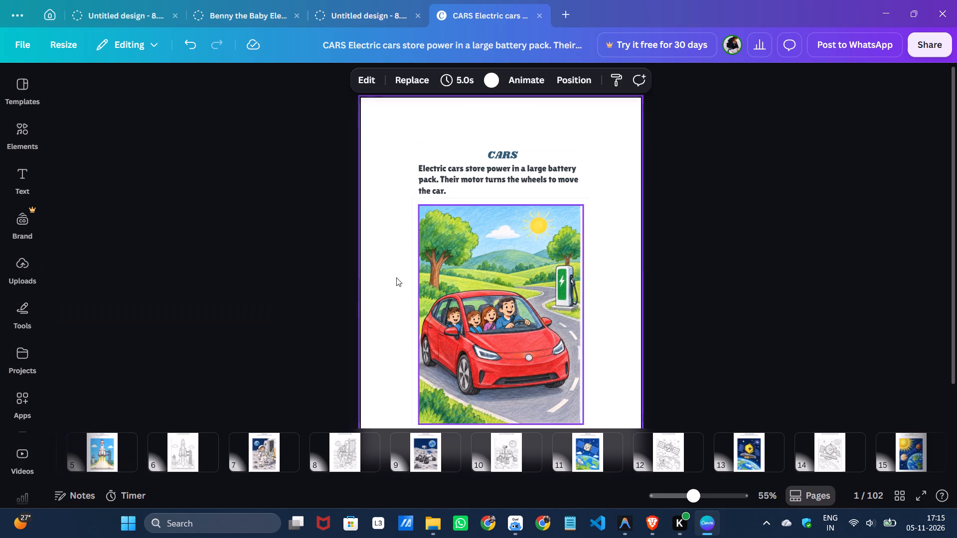
Review page 1's restyled layout, compare it with the coloring page on page 2, and return to page 1.
scroll(325, 257, "down", 3)
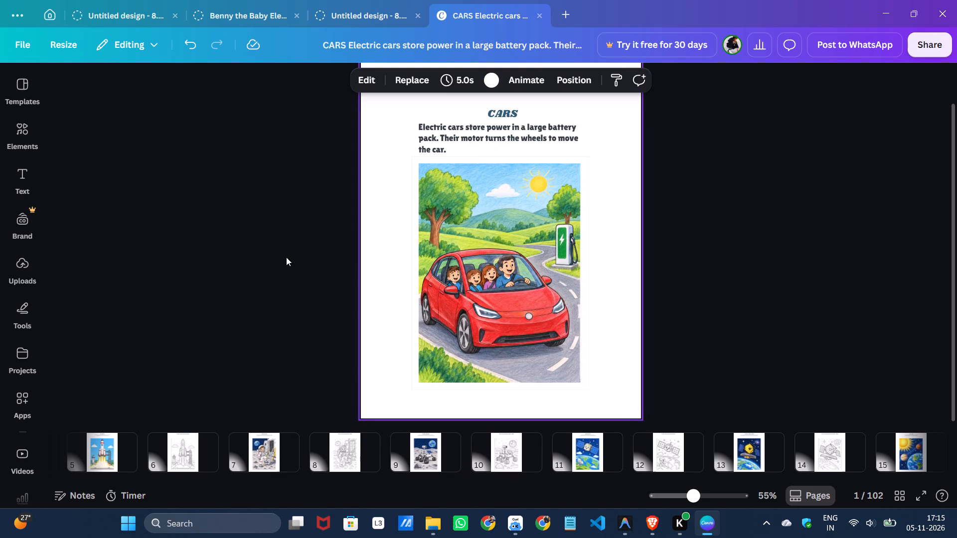
scroll(286, 257, "up", 2)
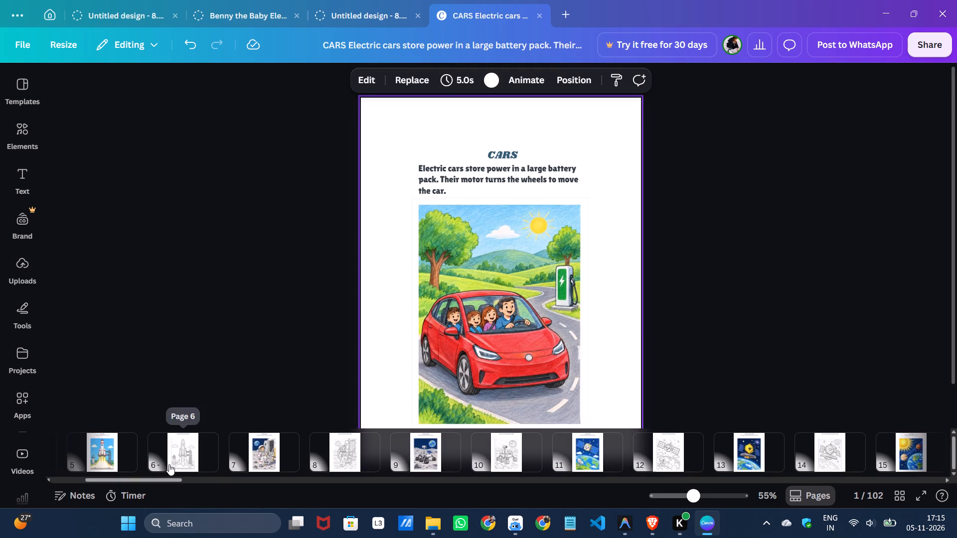
scroll(125, 451, "up", 5)
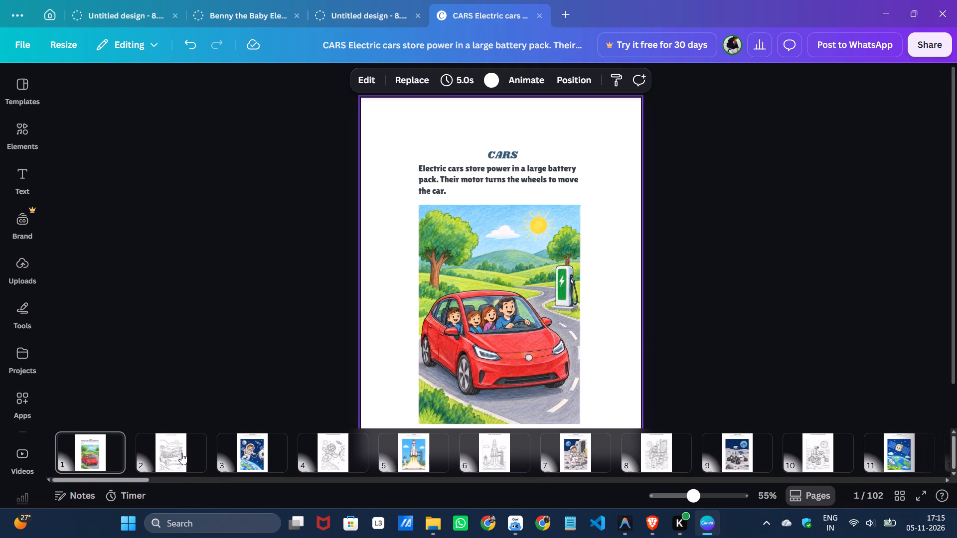
left_click(181, 453)
scroll(497, 288, "down", 2)
scroll(444, 311, "up", 2)
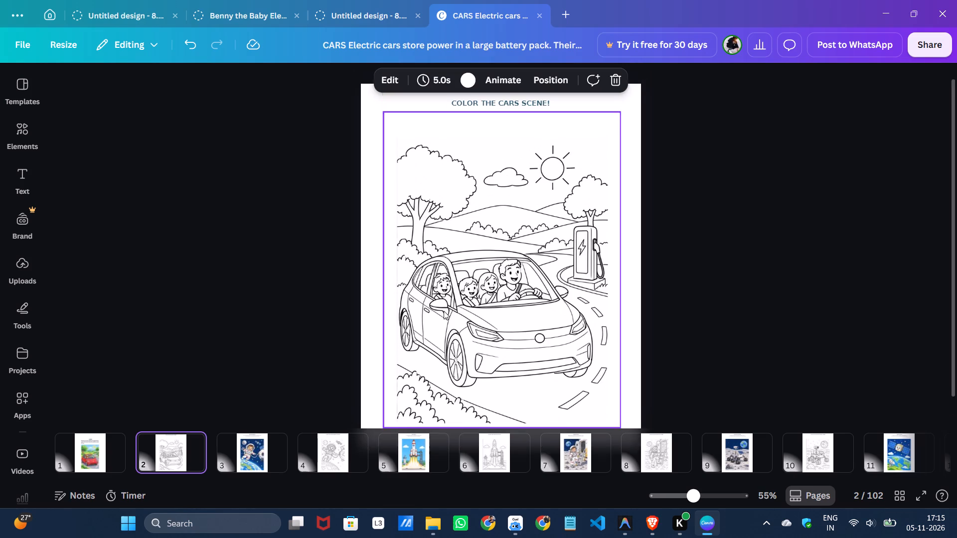
left_click(106, 448)
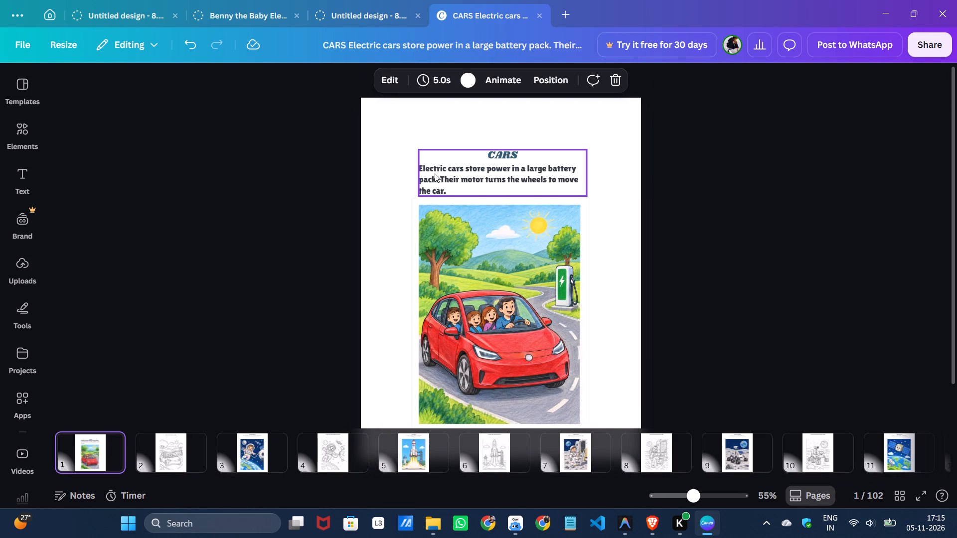
Move the CARS heading and caption text block up toward the page top, aligning its left edge with the border frame.
left_click_drag(450, 138, 495, 173)
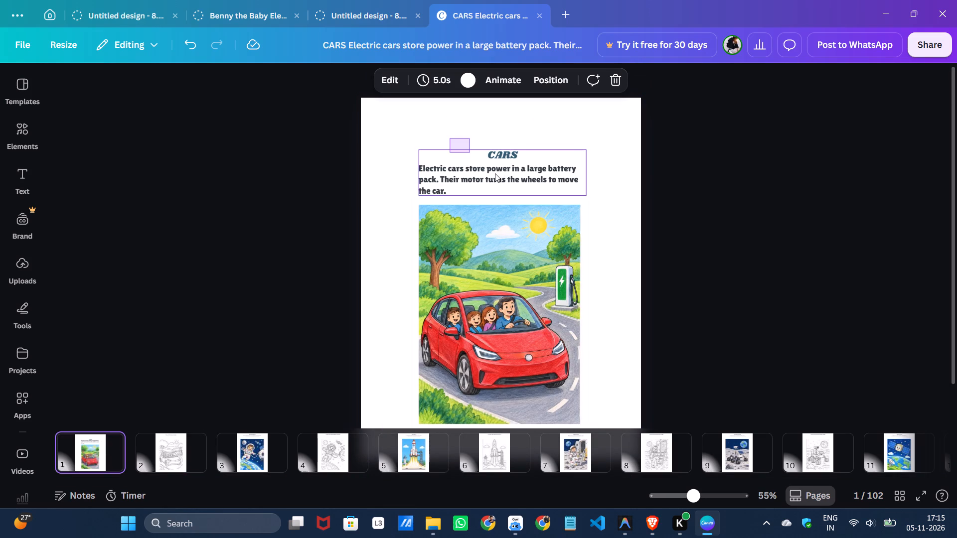
left_click_drag(495, 173, 505, 187)
left_click_drag(513, 183, 503, 149)
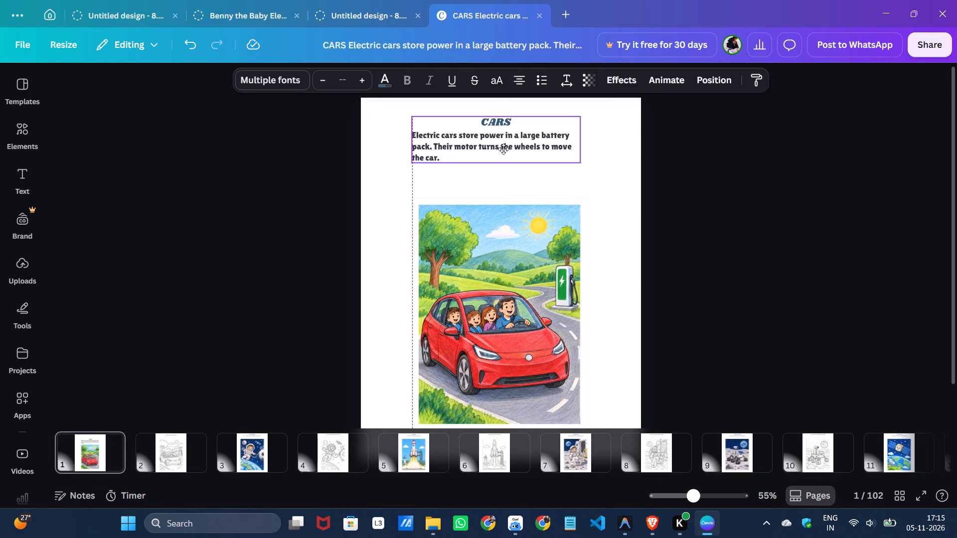
left_click_drag(503, 149, 503, 151)
Group the electric car picture on page 1 with its border frame.
scroll(310, 230, "down", 2)
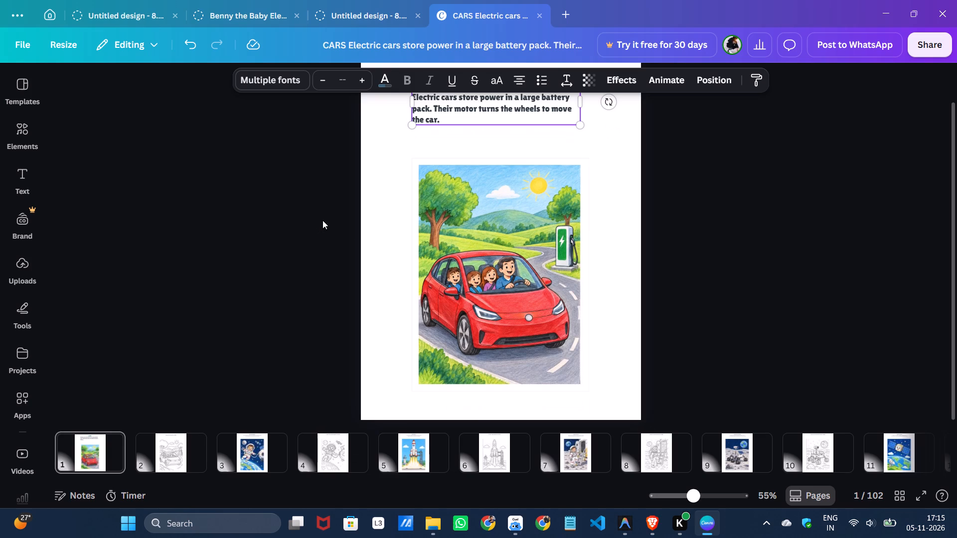
left_click_drag(396, 272, 434, 299)
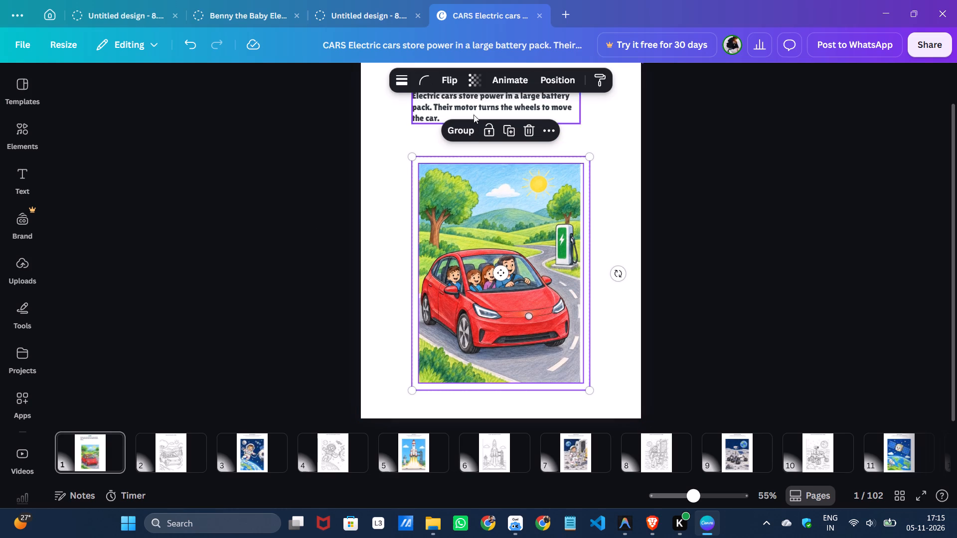
left_click(460, 131)
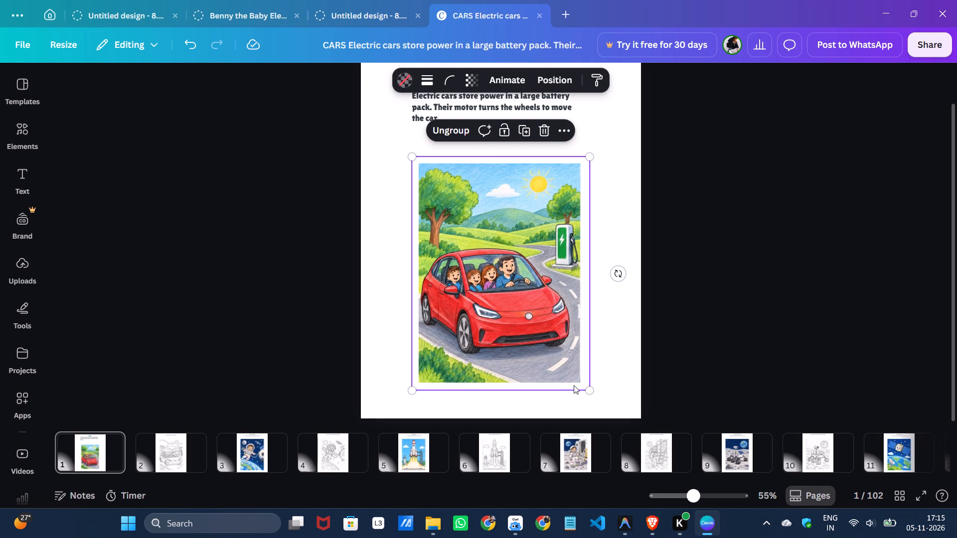
Enlarge the grouped car picture and frame to fill the space beneath the caption, roughly centred across page 1.
left_click_drag(587, 388, 612, 419)
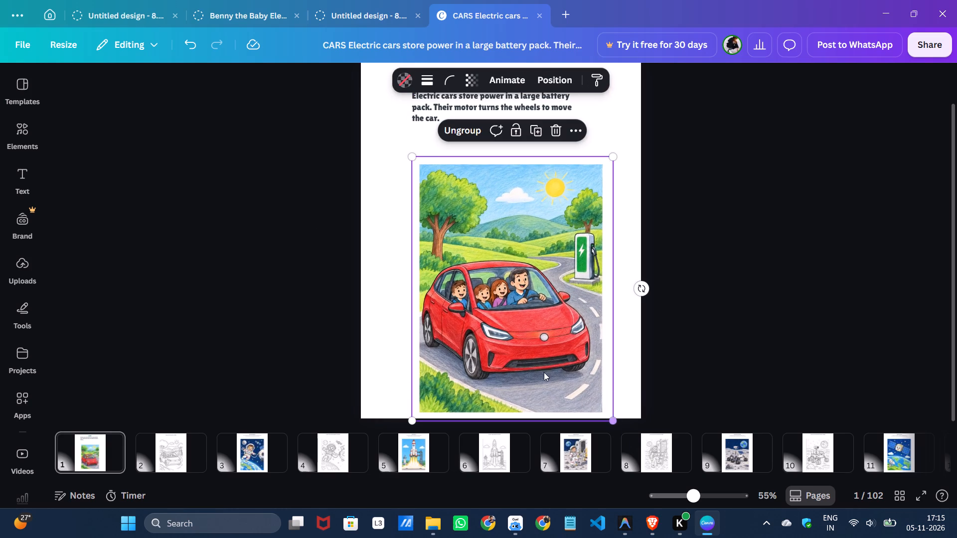
left_click_drag(542, 371, 530, 346)
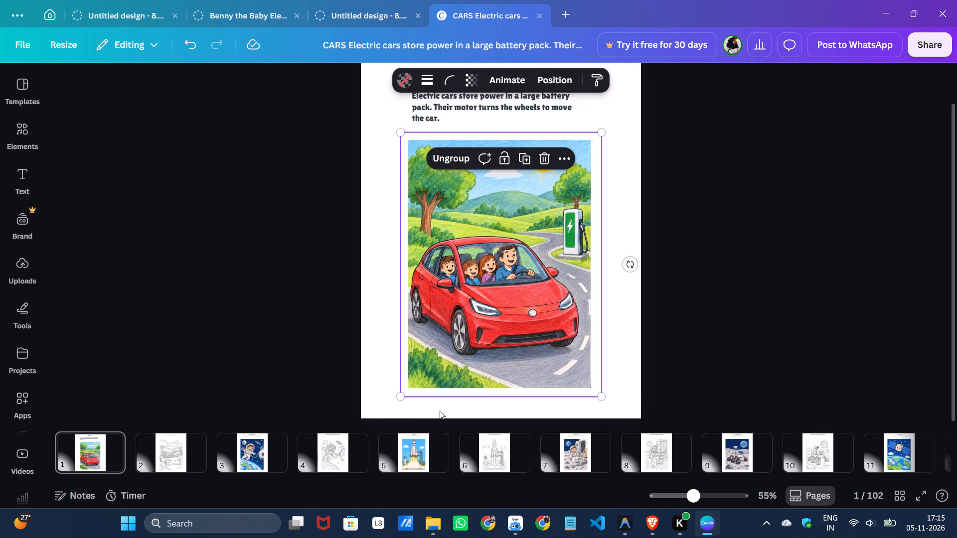
left_click_drag(600, 397, 614, 404)
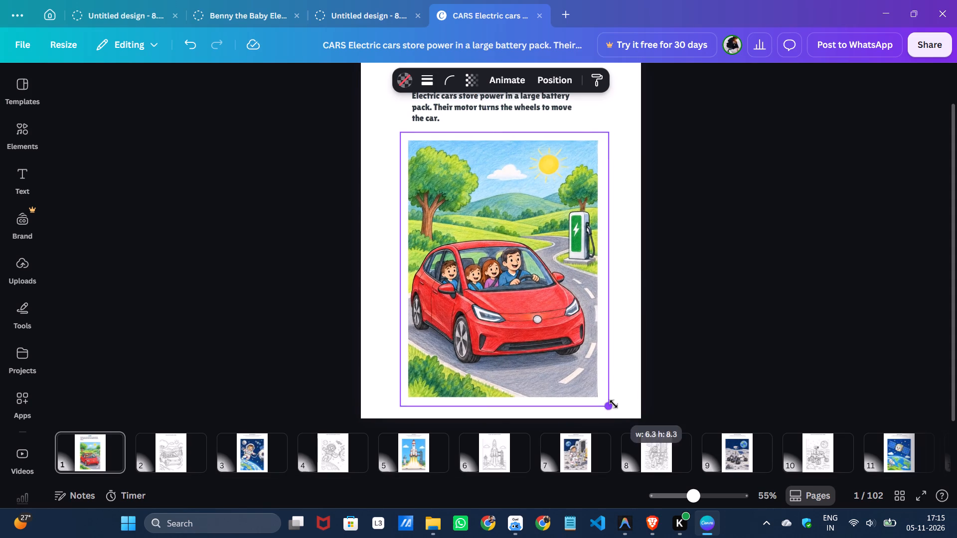
left_click_drag(614, 404, 620, 410)
left_click_drag(575, 370, 570, 359)
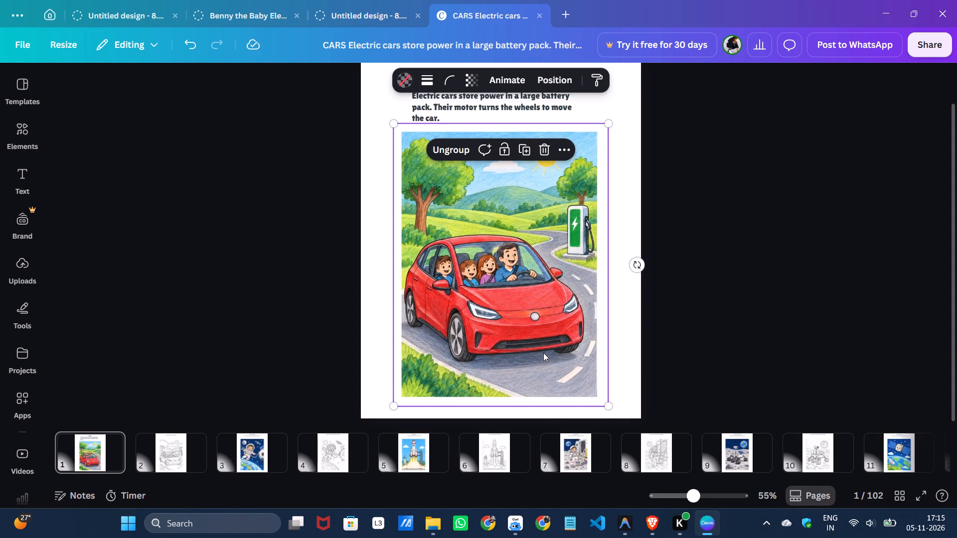
left_click_drag(609, 404, 606, 400)
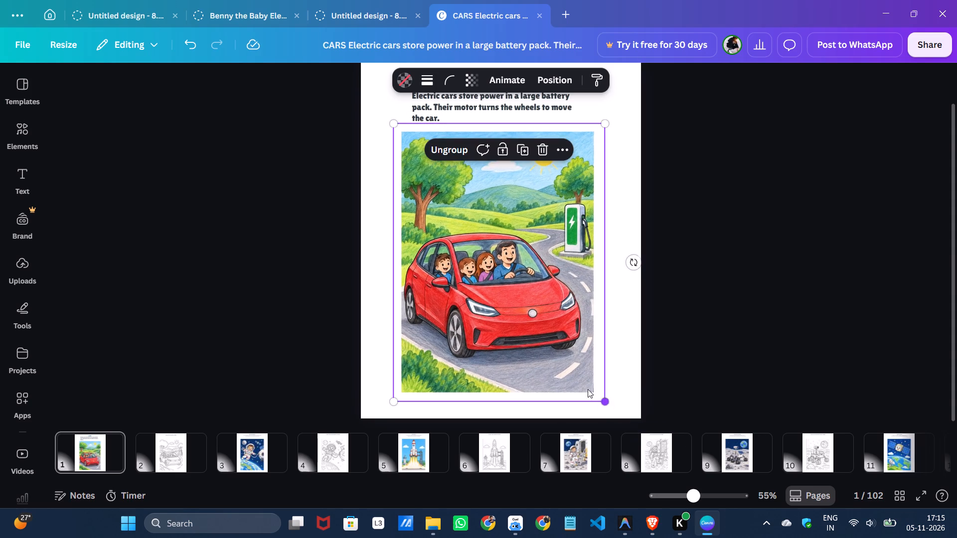
left_click_drag(553, 365, 562, 367)
left_click(730, 367)
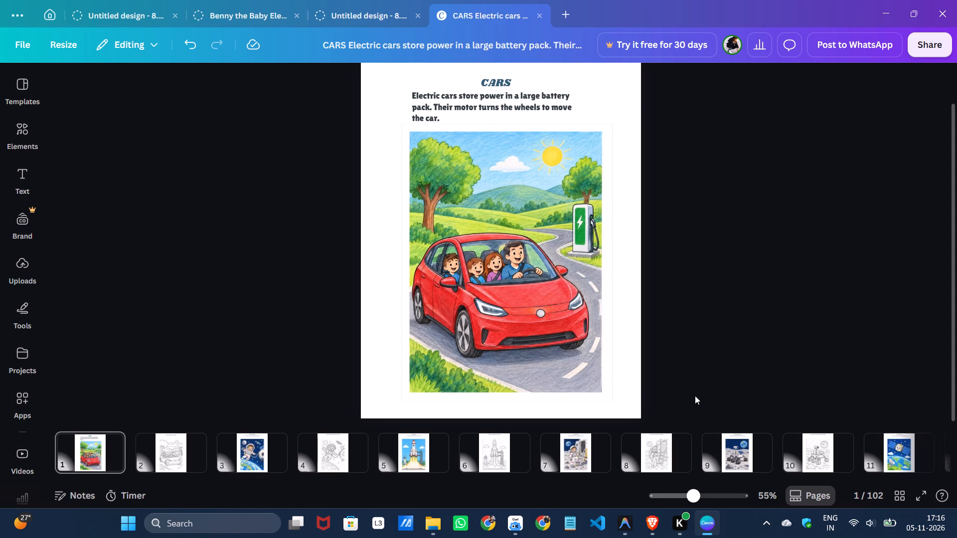
scroll(698, 388, "up", 3)
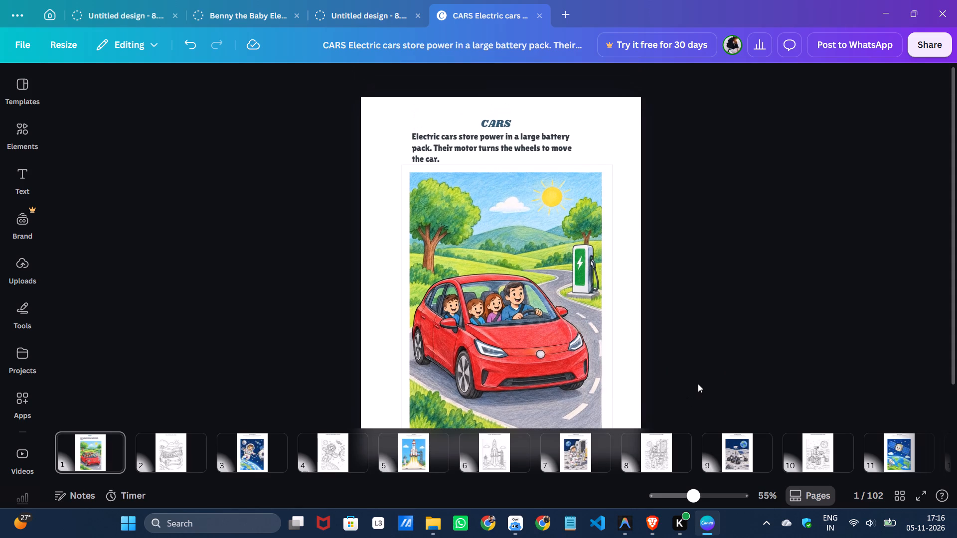
scroll(697, 382, "down", 3)
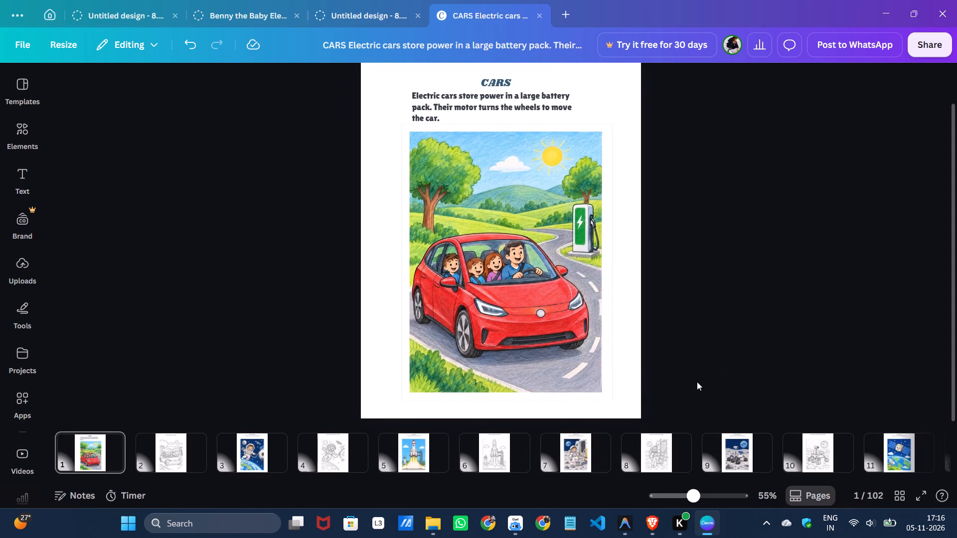
On page 2, widen the text box of the COLOR THE CARS SCENE! heading.
left_click(175, 448)
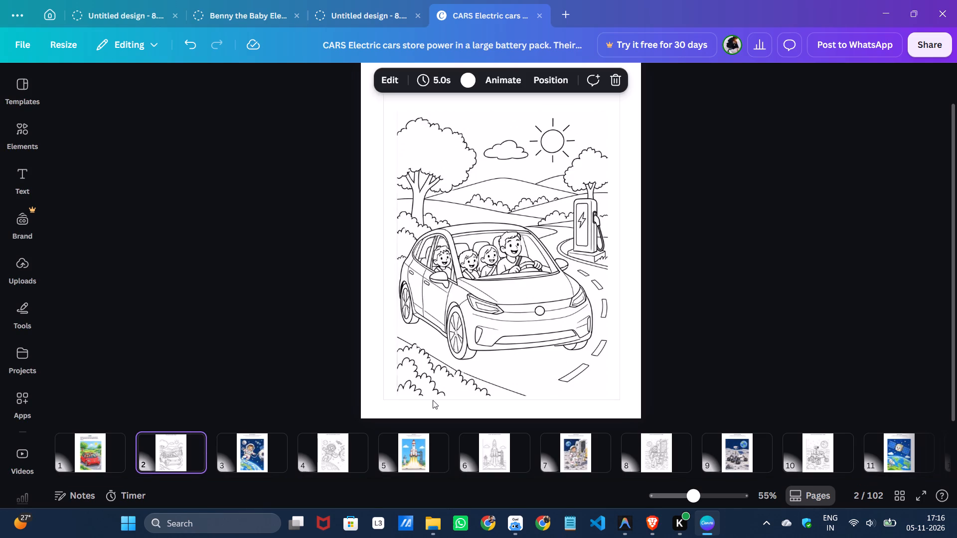
scroll(608, 395, "up", 3)
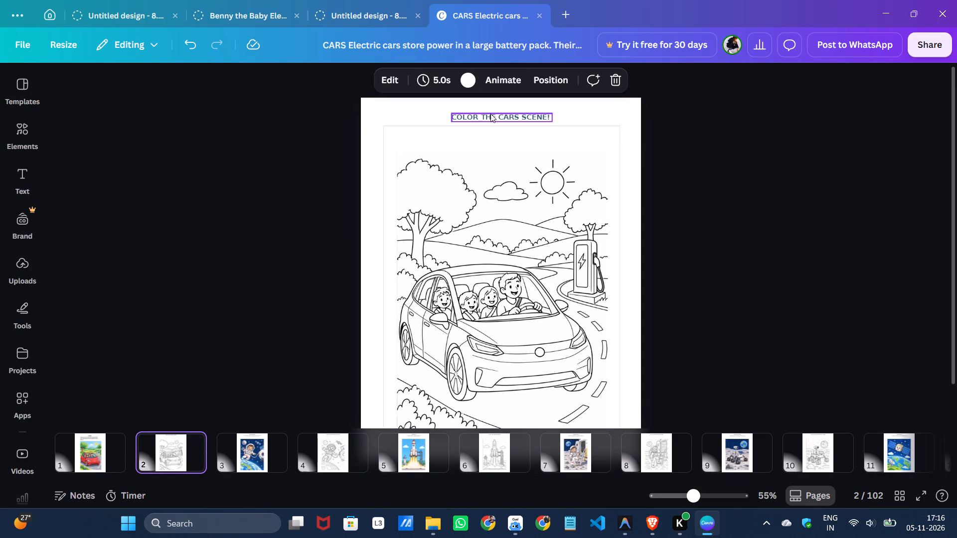
left_click(490, 114)
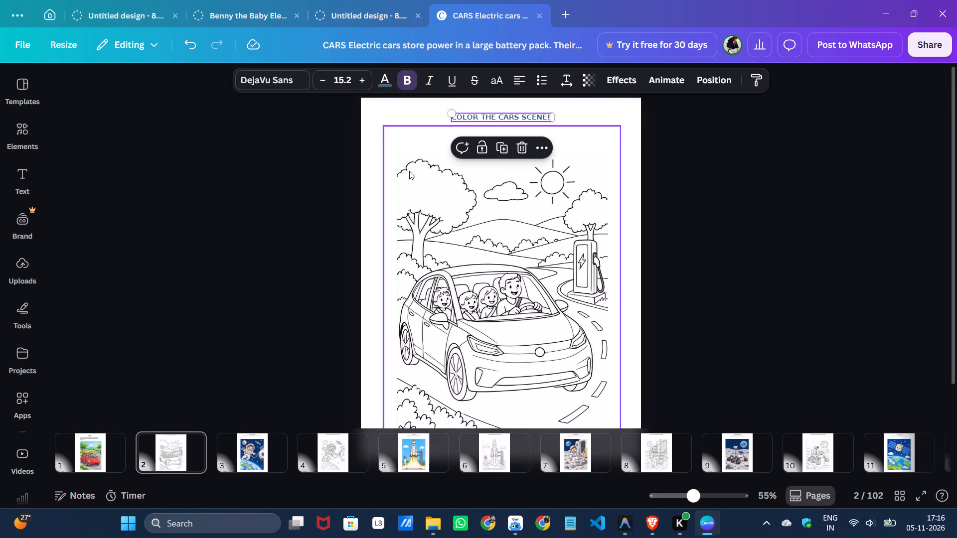
left_click(292, 84)
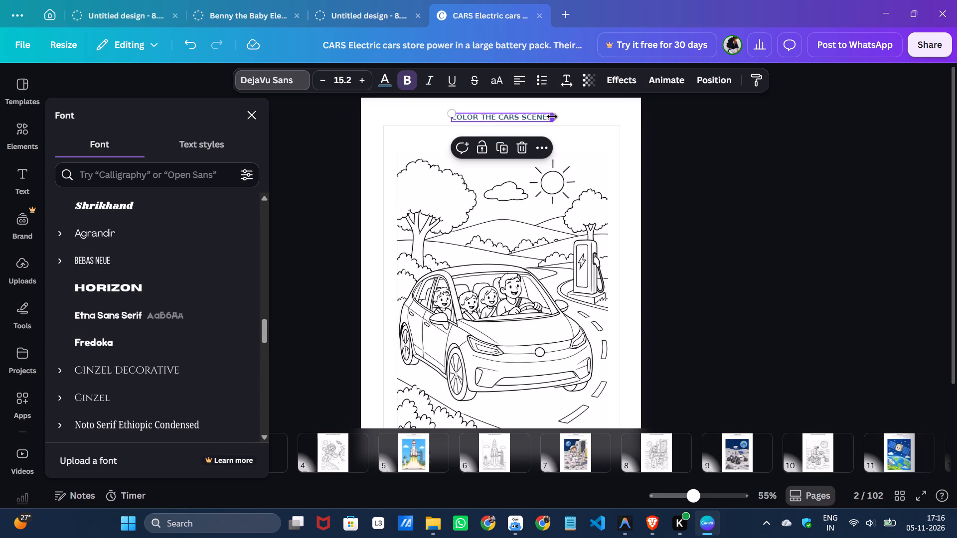
left_click_drag(552, 117, 581, 121)
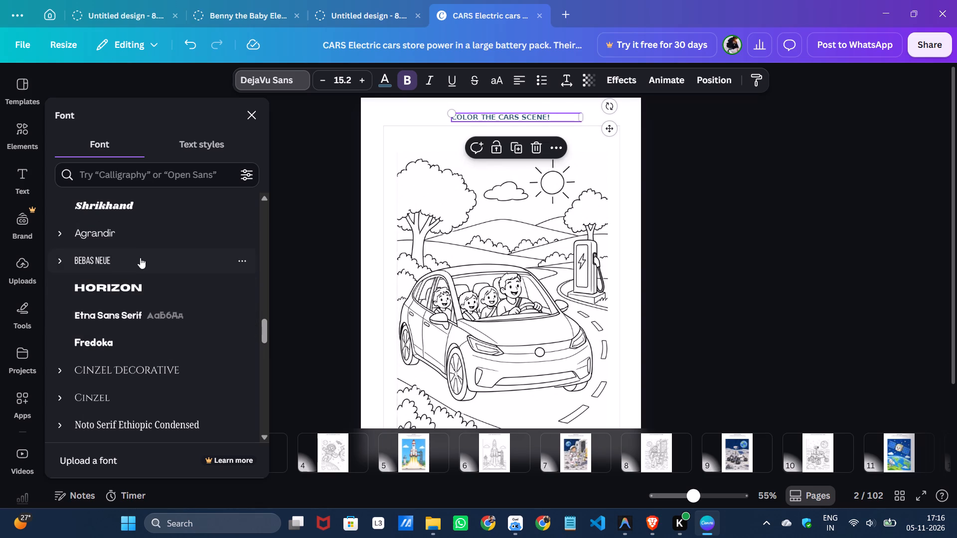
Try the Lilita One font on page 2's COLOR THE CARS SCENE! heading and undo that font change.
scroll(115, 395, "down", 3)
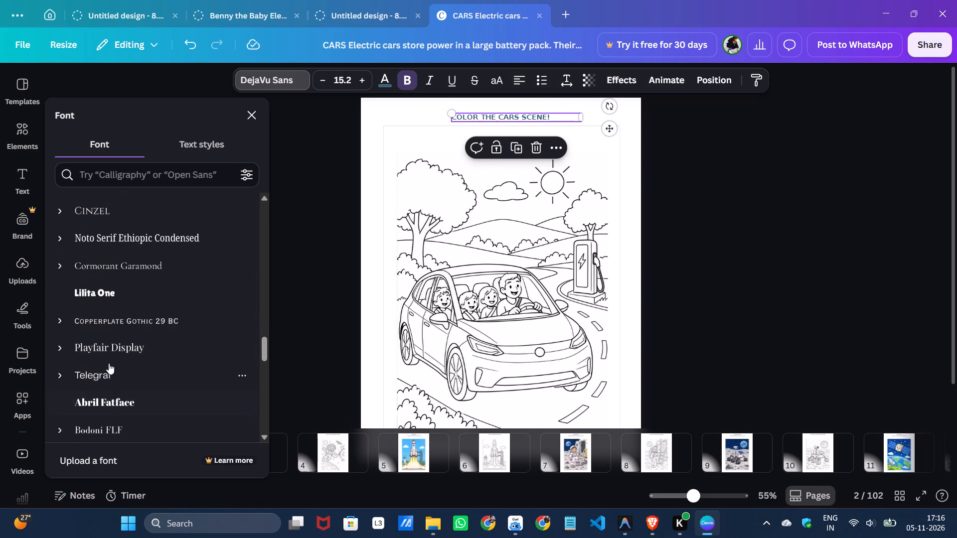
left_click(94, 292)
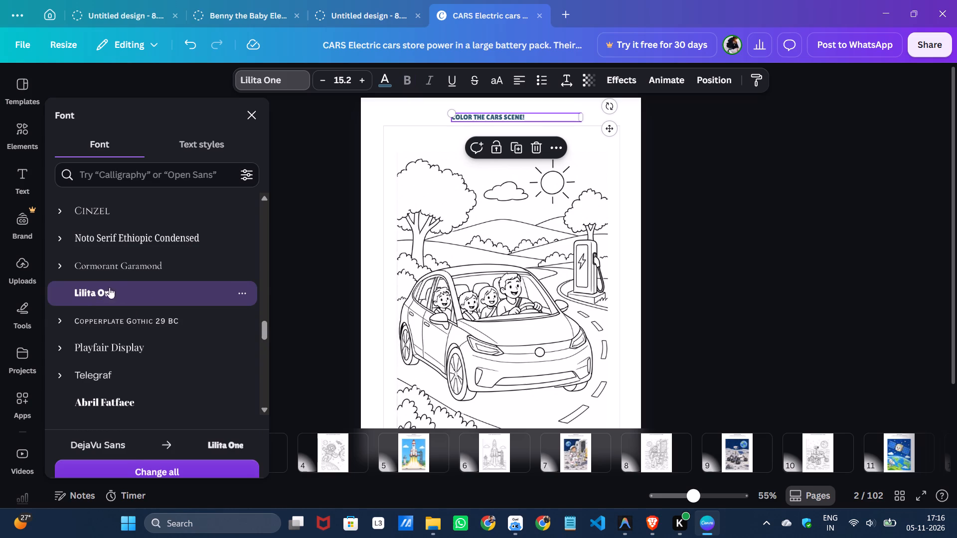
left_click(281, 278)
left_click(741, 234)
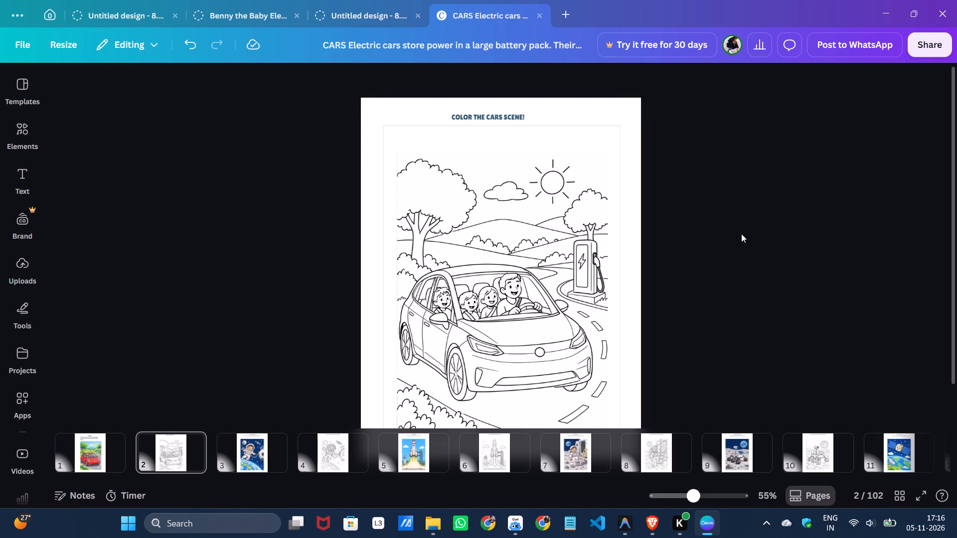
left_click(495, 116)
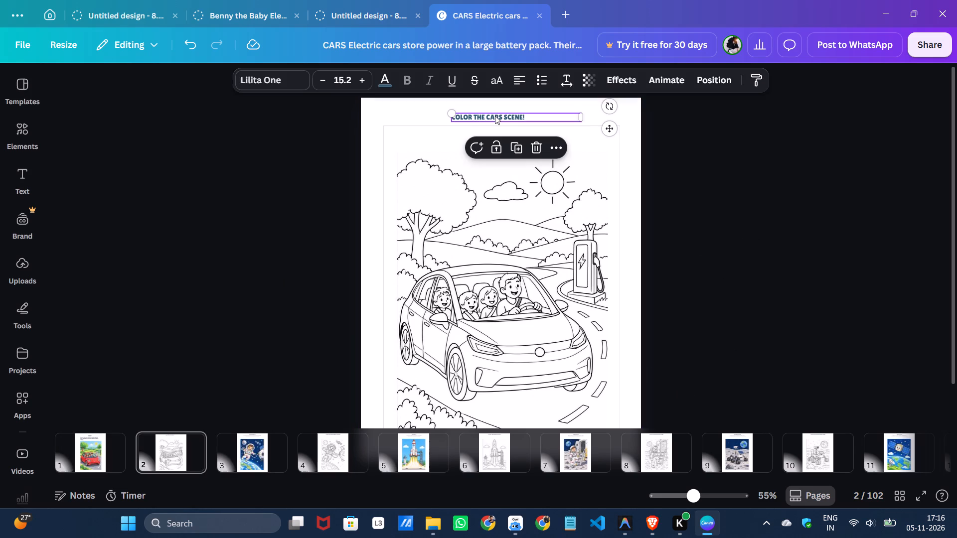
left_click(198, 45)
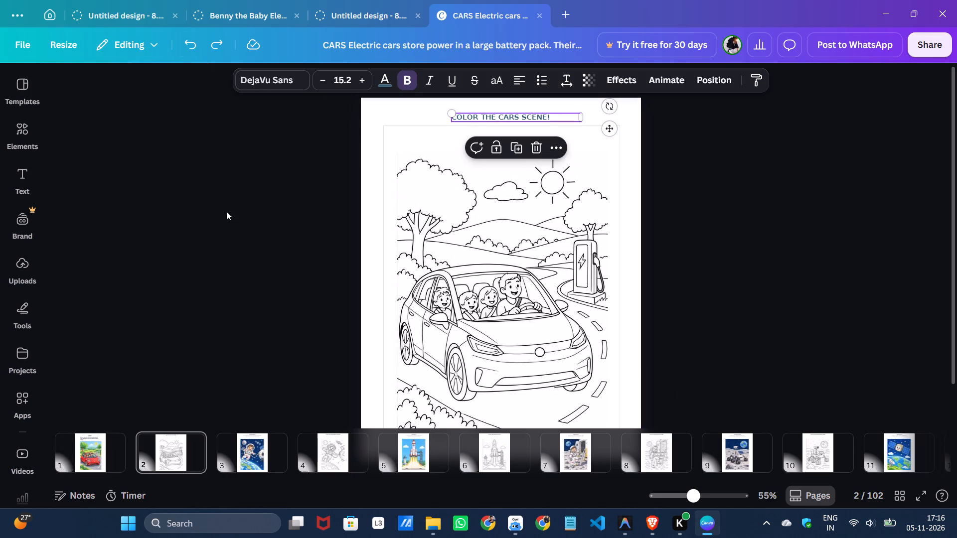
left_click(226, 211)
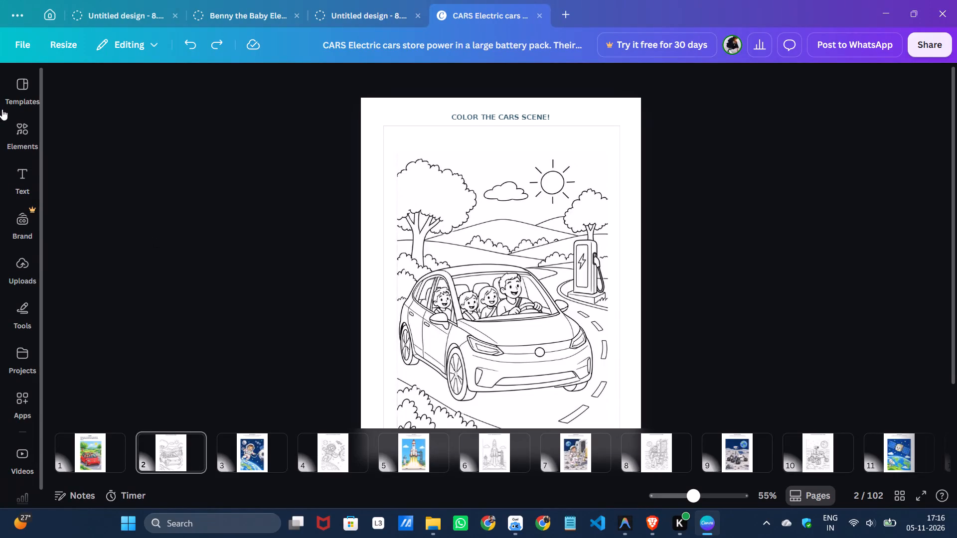
Compare the layout of page 1 with the coloring scene on page 2.
scroll(480, 314, "down", 1)
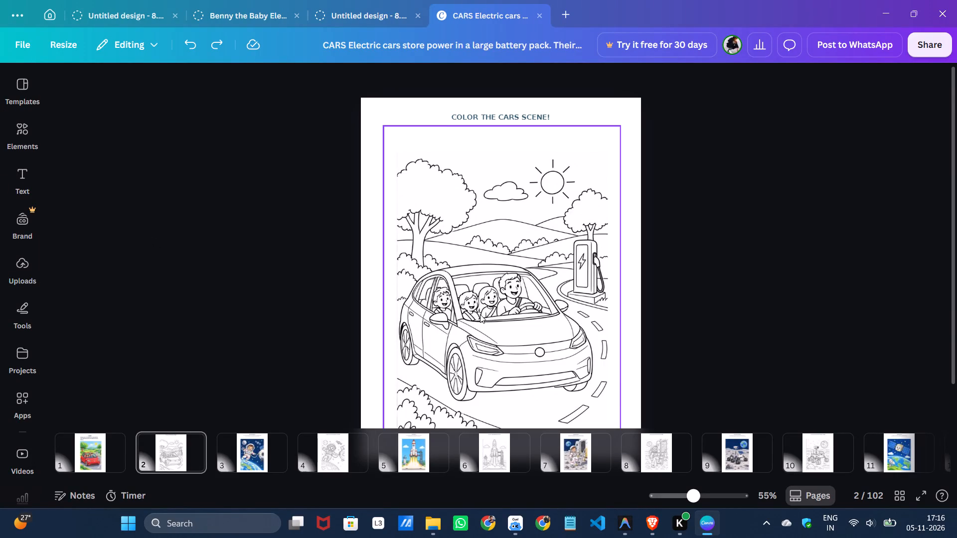
scroll(480, 314, "down", 1)
left_click(121, 450)
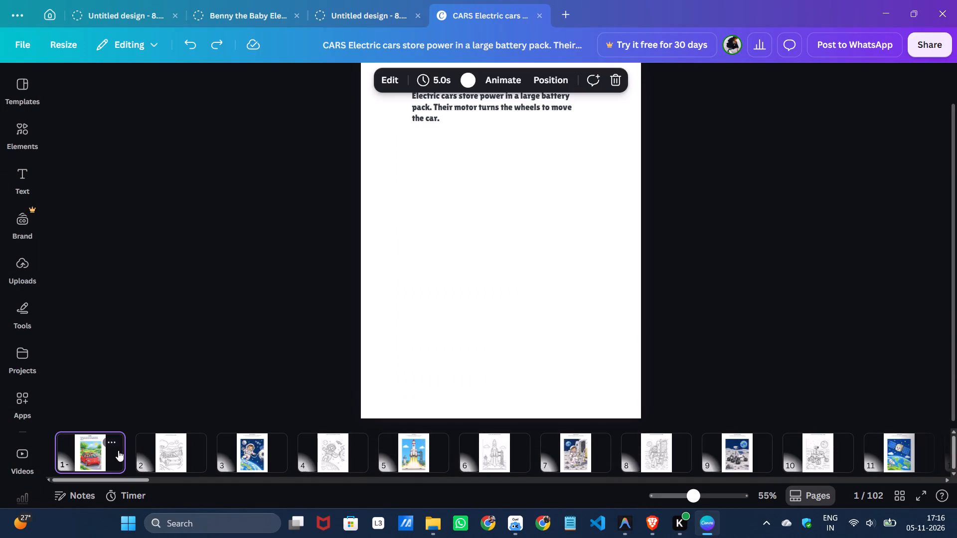
left_click(177, 461)
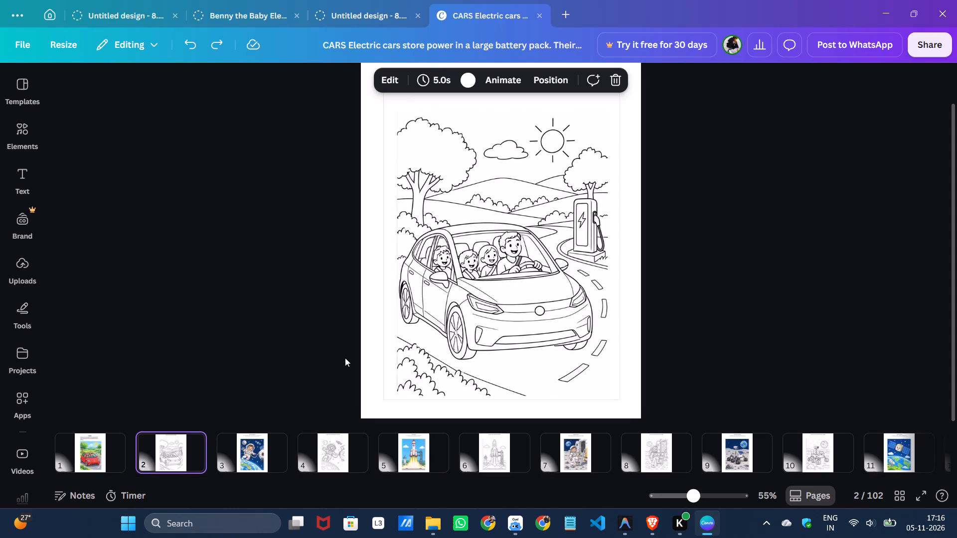
scroll(340, 356, "up", 1)
On page 3, shrink the outer border frame to about 6.8 by 9 and fit it around the astronaut picture.
left_click(265, 465)
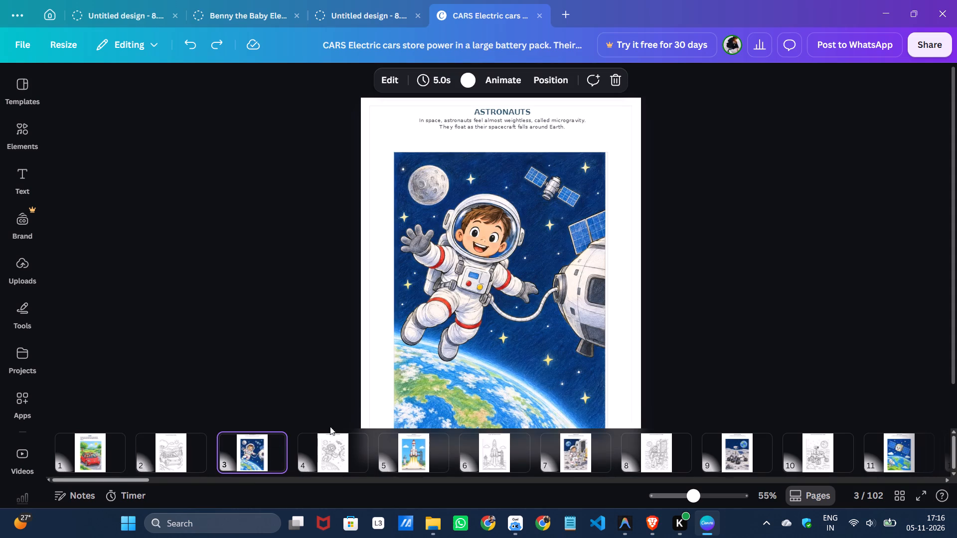
scroll(460, 381, "down", 4)
scroll(460, 381, "up", 3)
scroll(460, 382, "down", 1)
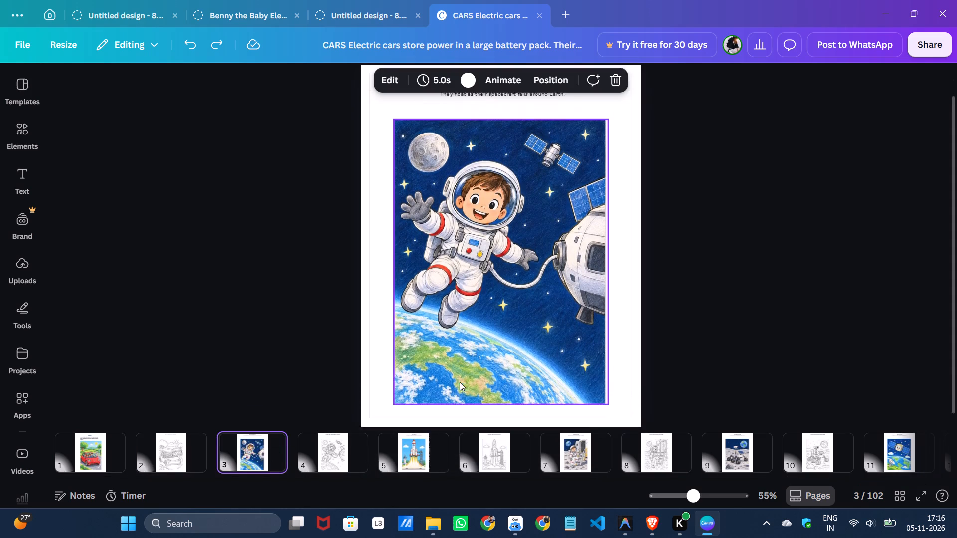
scroll(460, 382, "down", 1)
left_click(375, 360)
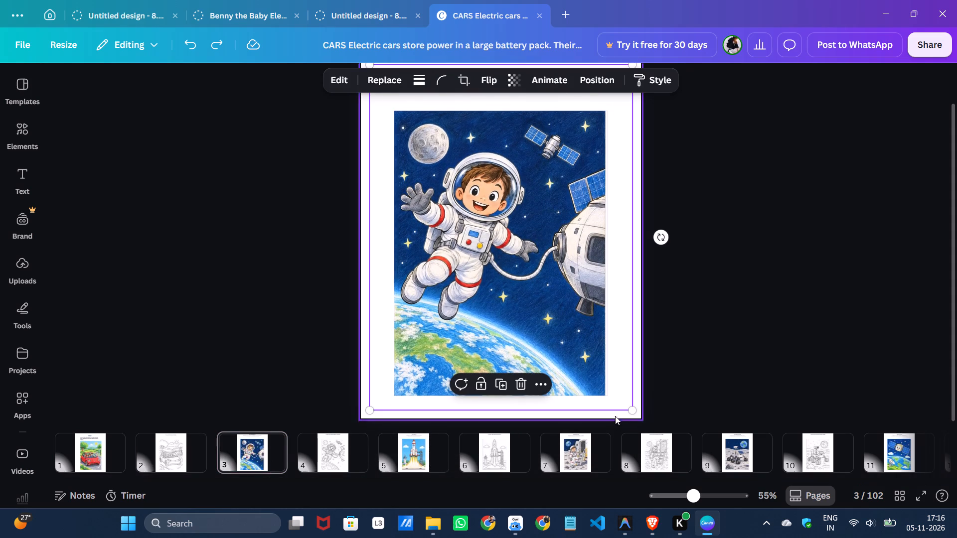
left_click_drag(629, 410, 540, 349)
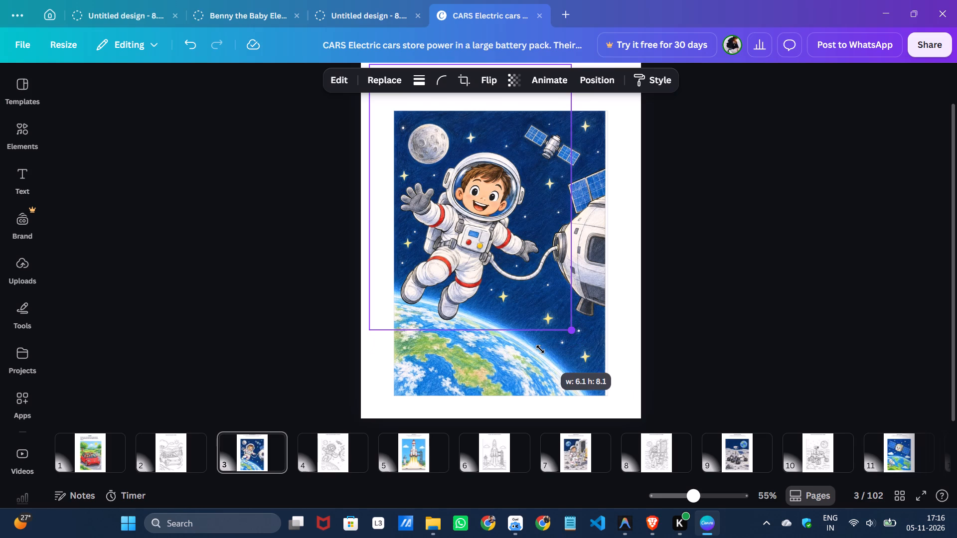
left_click_drag(540, 349, 540, 349)
left_click_drag(492, 268, 531, 337)
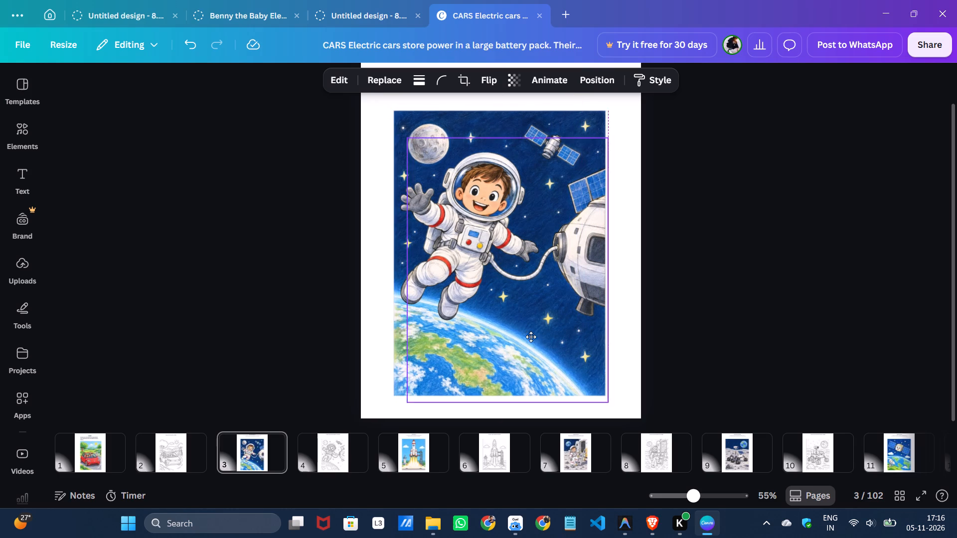
left_click_drag(531, 337, 513, 306)
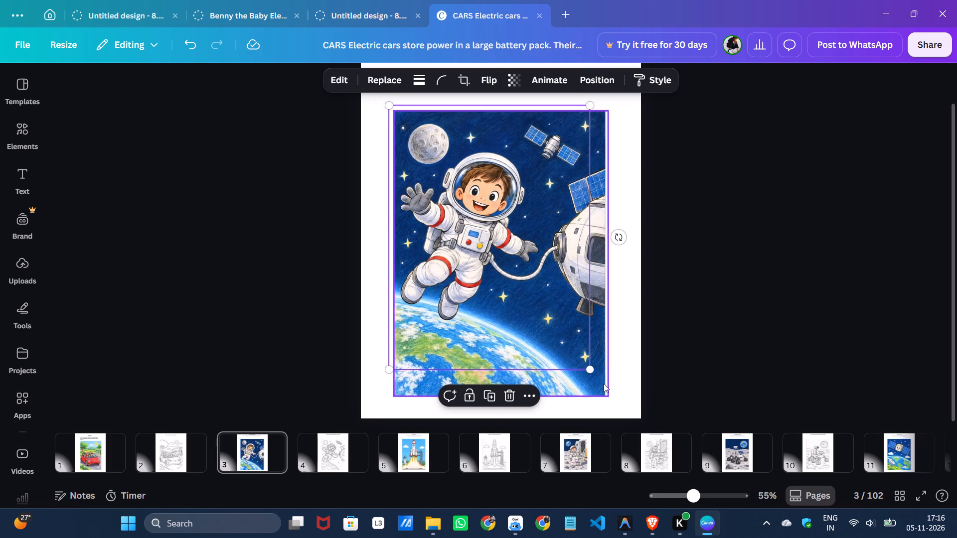
left_click_drag(590, 370, 600, 411)
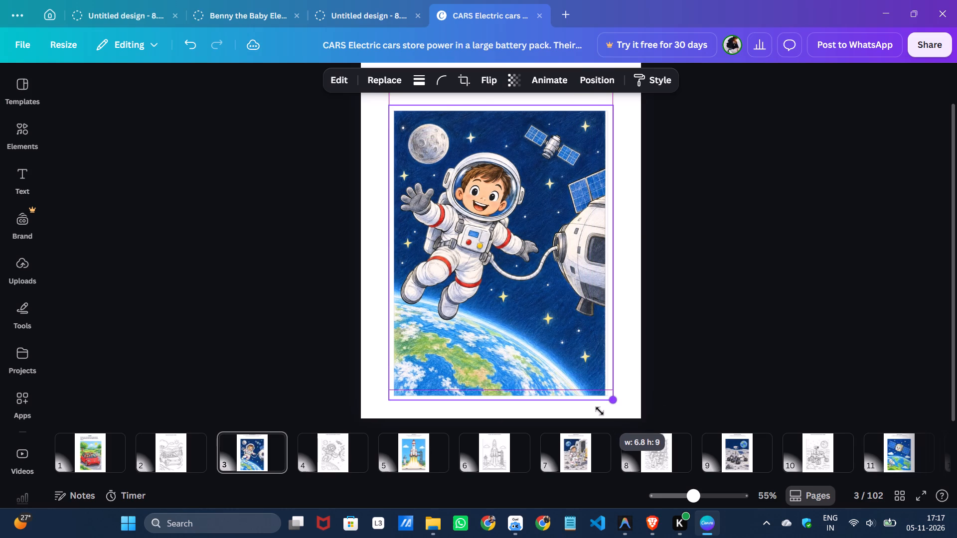
left_click_drag(600, 411, 600, 412)
left_click(746, 371)
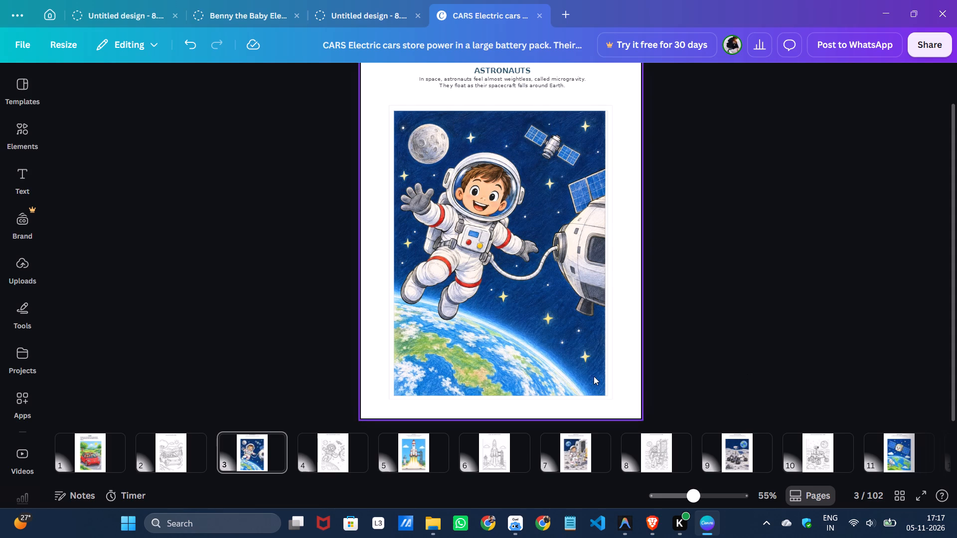
Nudge page 3's border frame slightly left to centre it around the astronaut picture.
left_click(609, 385)
key("Left")
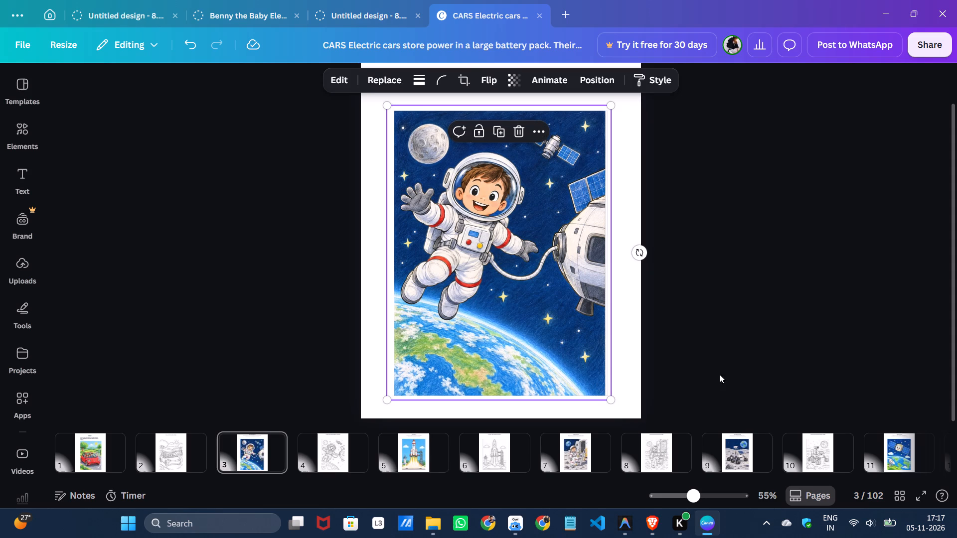
scroll(852, 383, "up", 2)
left_click(772, 294)
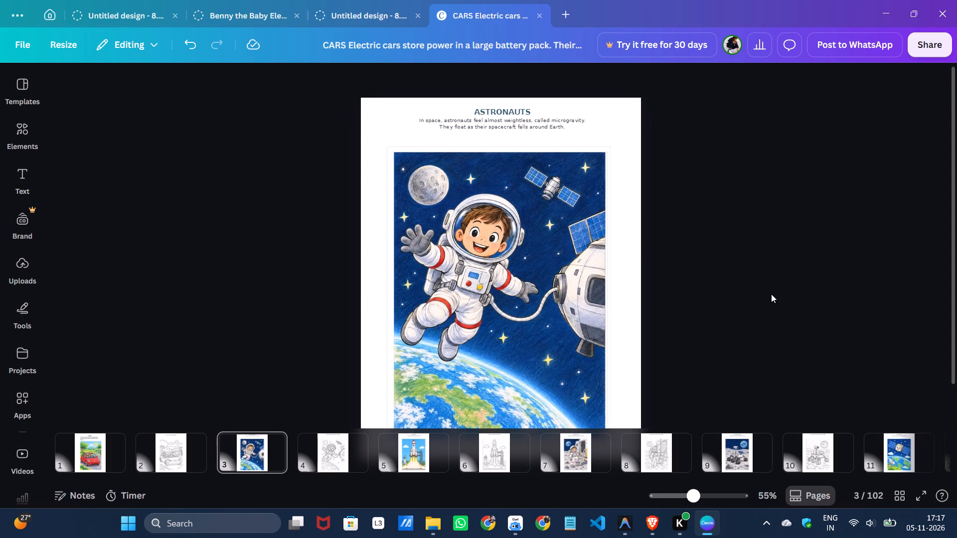
Compare the picture and border layout of pages 2, 3 and 5.
scroll(768, 294, "down", 3)
left_click(96, 454)
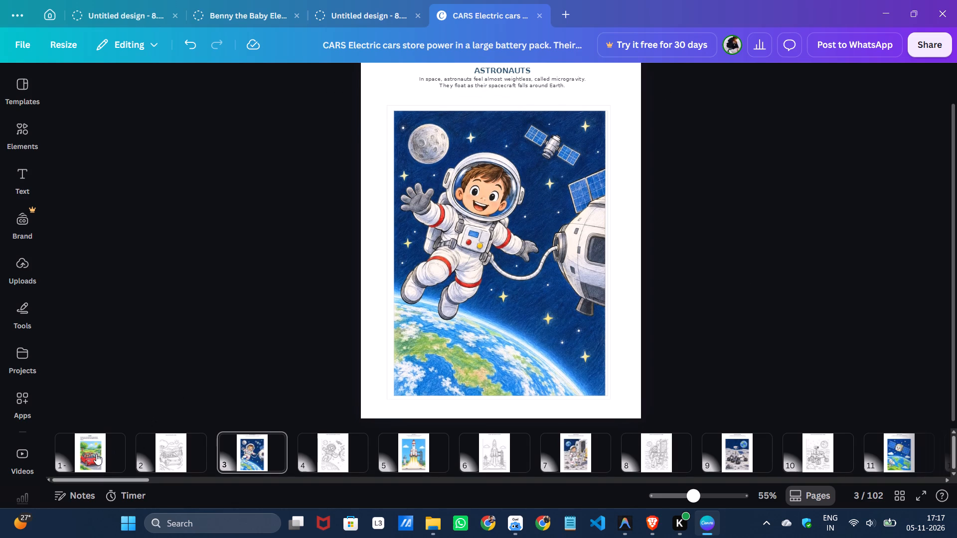
left_click(181, 437)
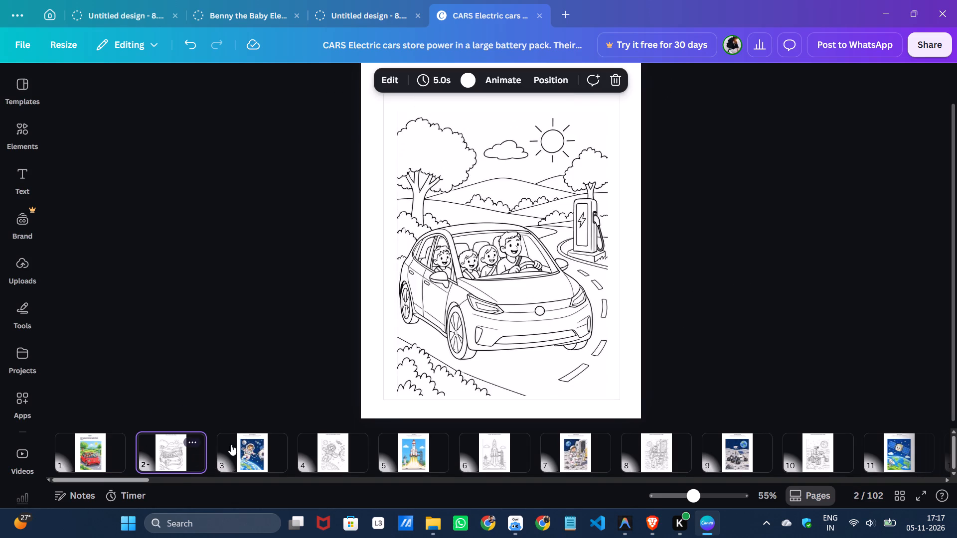
left_click(279, 453)
left_click(416, 453)
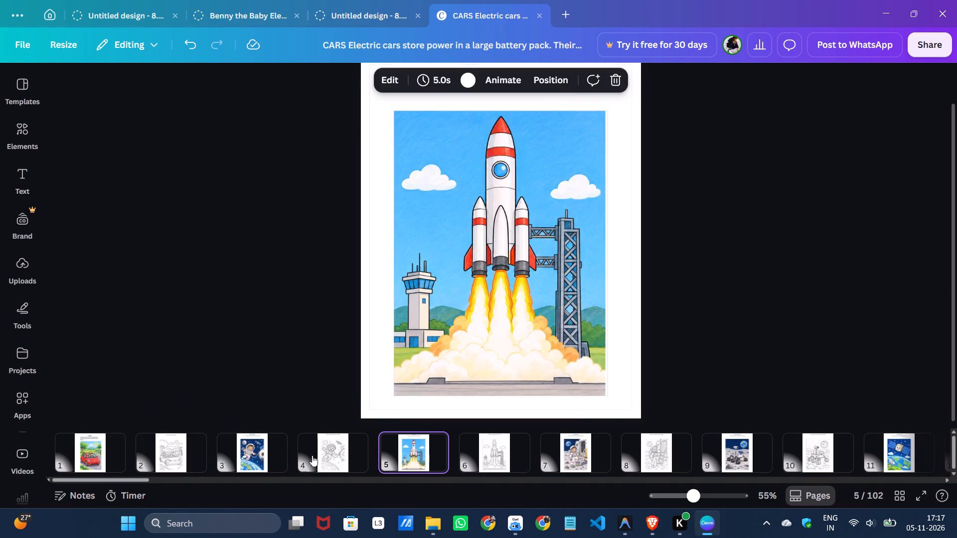
left_click(251, 457)
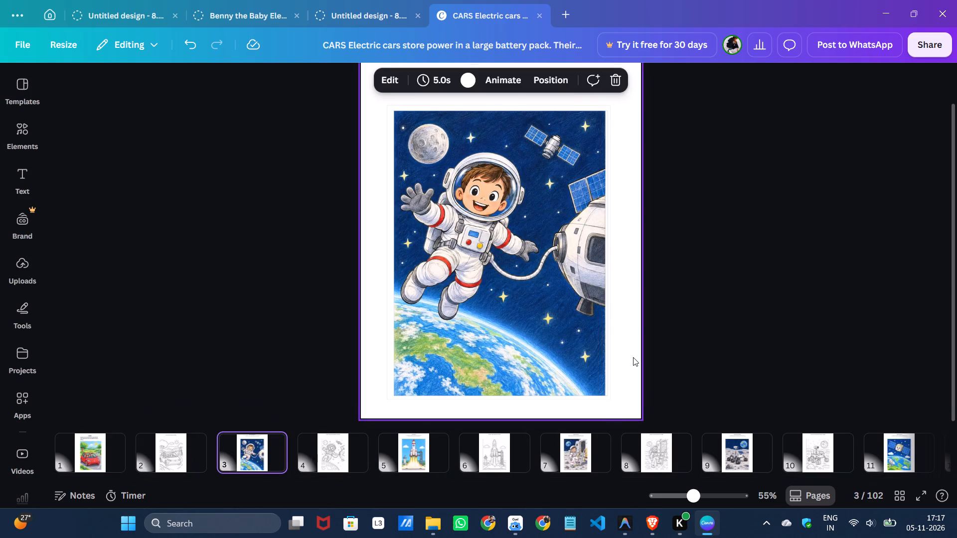
scroll(633, 357, "up", 4)
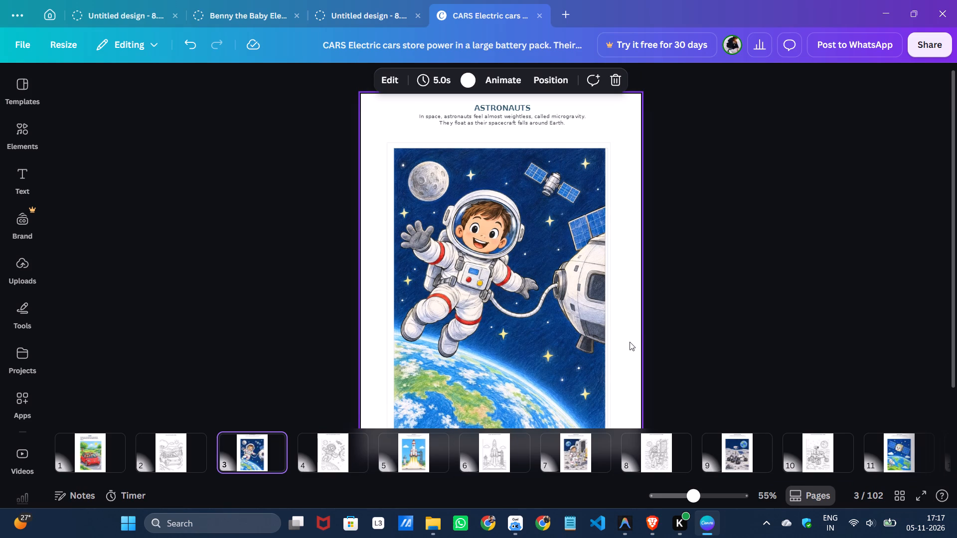
scroll(626, 330, "down", 3)
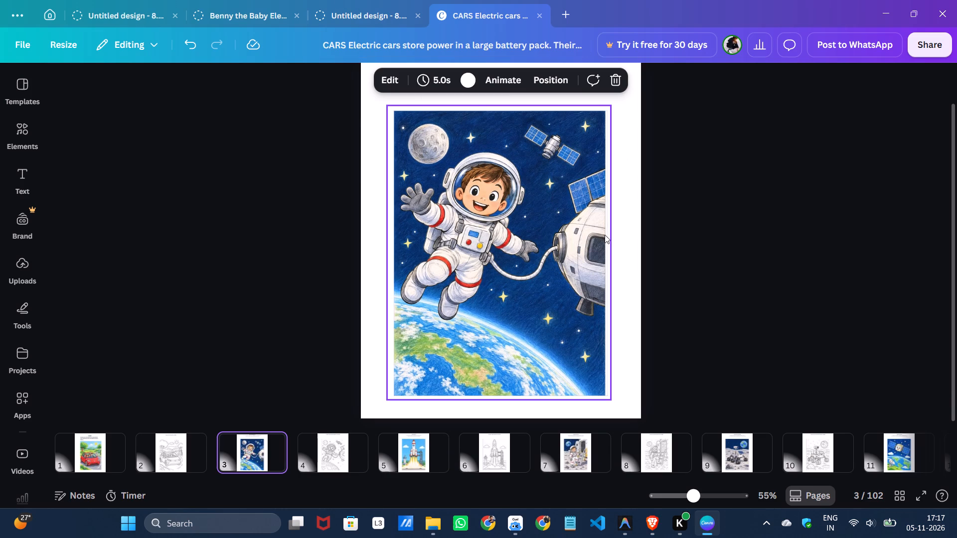
scroll(614, 253, "up", 2)
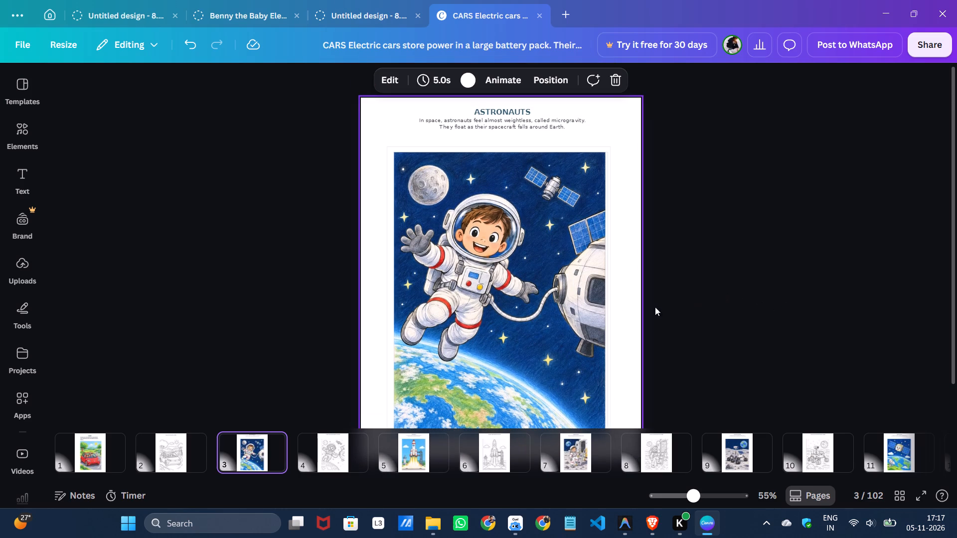
Change page 3's astronaut caption to page 1's Lilita One font and replace DejaVu Sans with it on all pages.
left_click(101, 453)
left_click(468, 143)
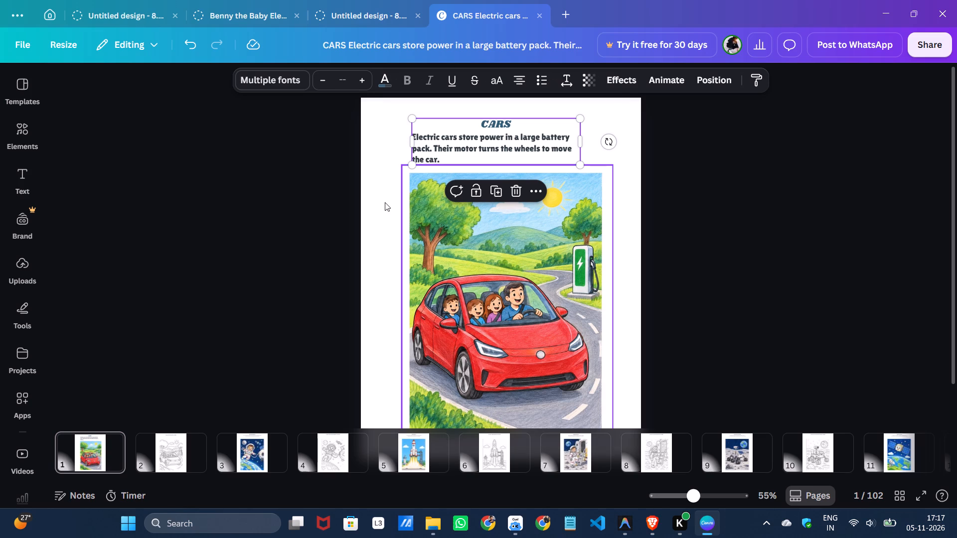
left_click(459, 138)
left_click(459, 139)
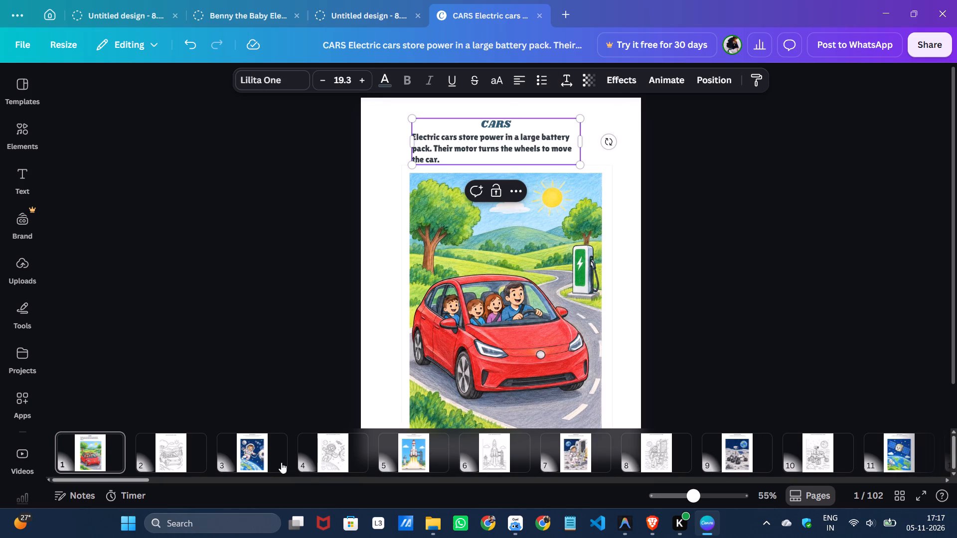
left_click(255, 458)
double_click(521, 122)
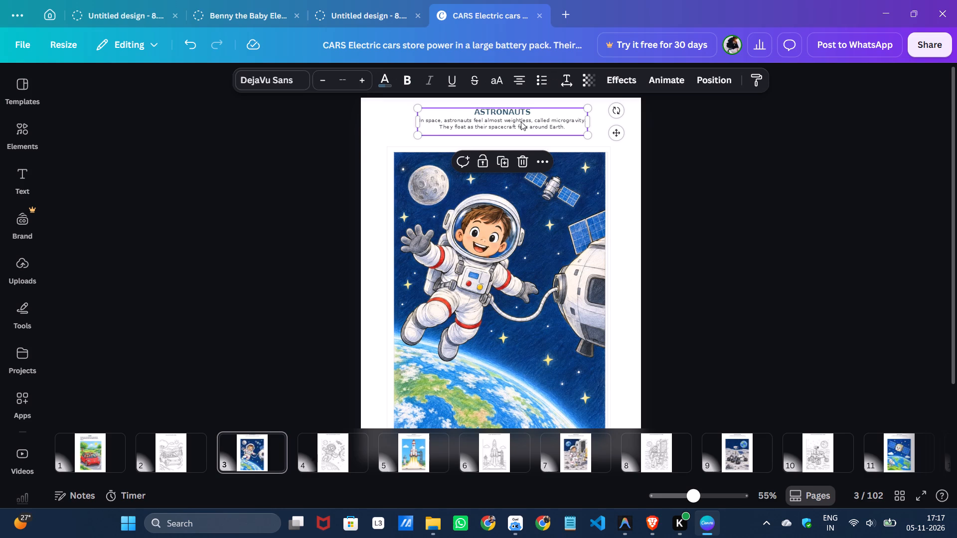
left_click(521, 122)
left_click(272, 76)
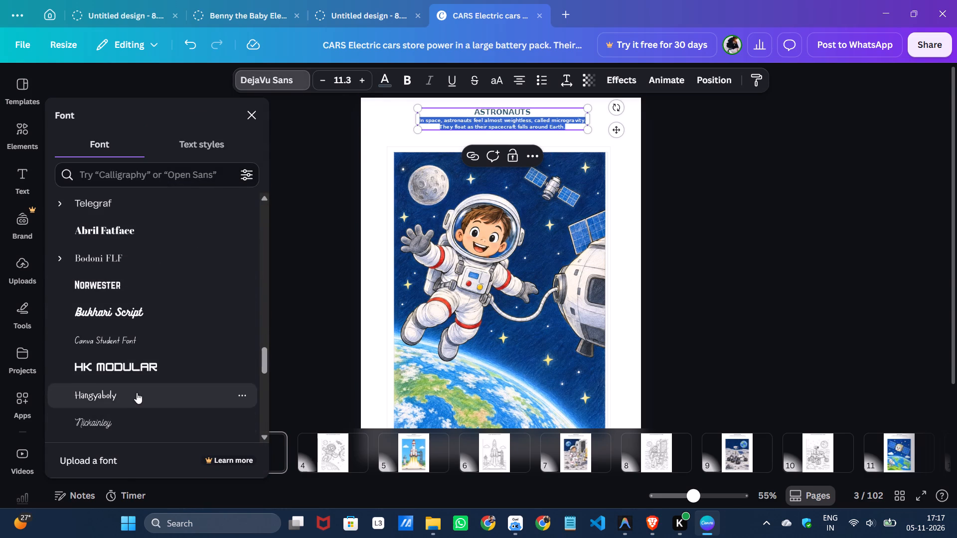
scroll(137, 392, "up", 5)
scroll(138, 379, "down", 2)
left_click(116, 316)
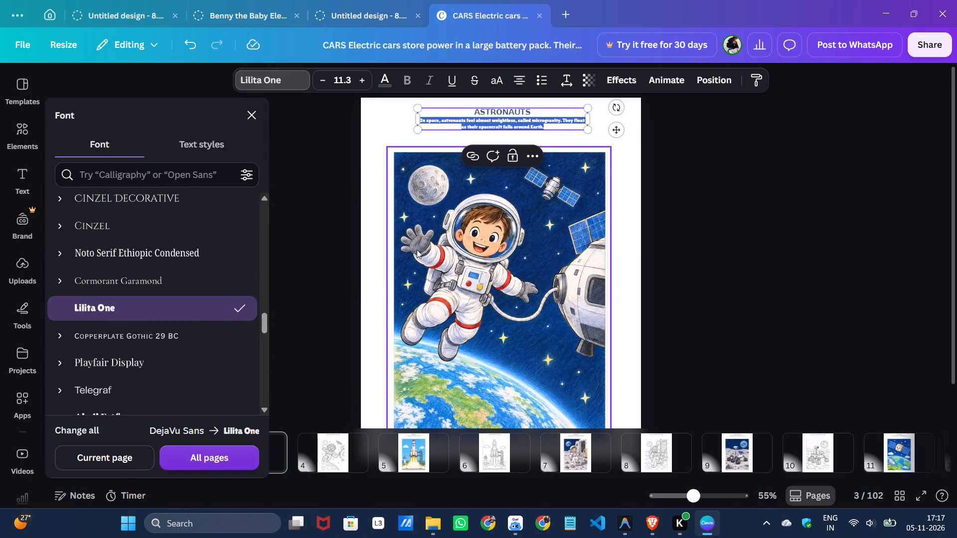
left_click(197, 463)
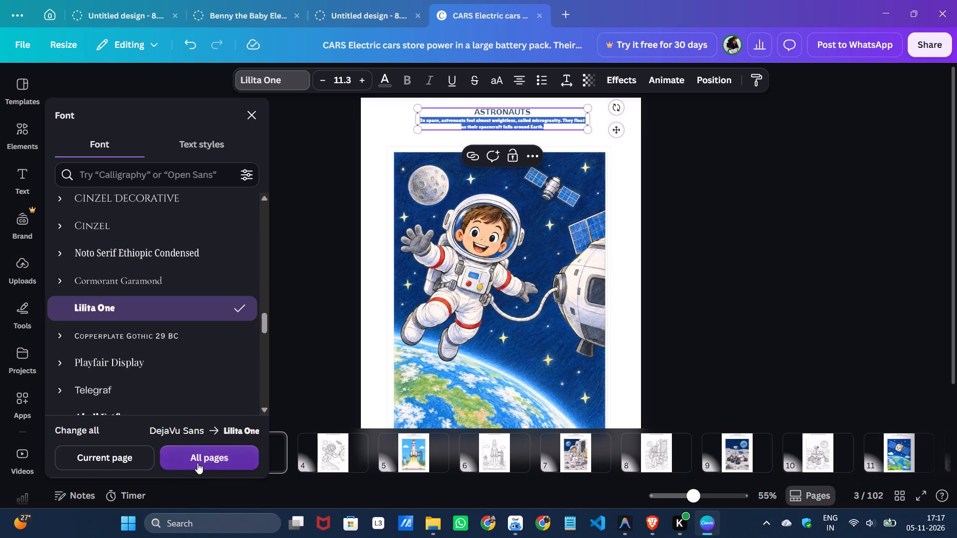
left_click(736, 319)
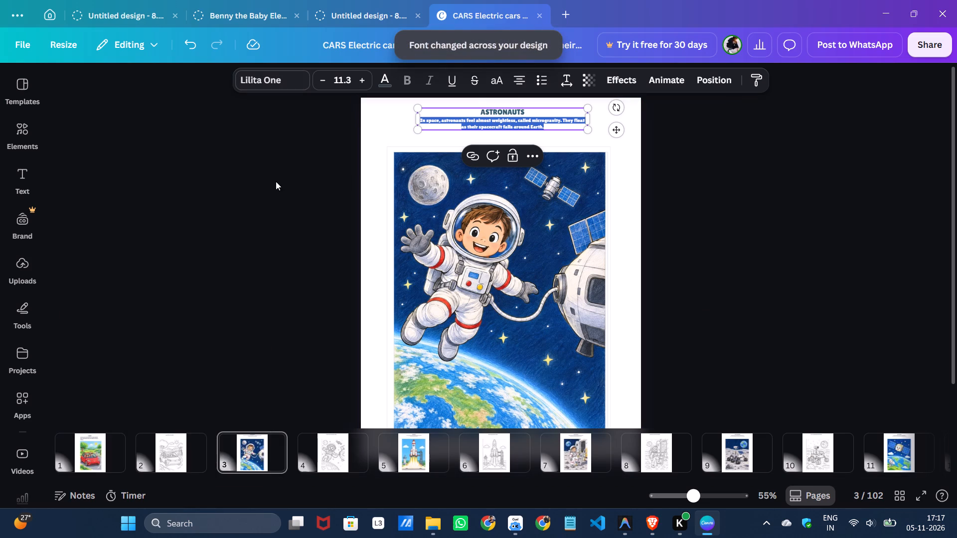
left_click(228, 185)
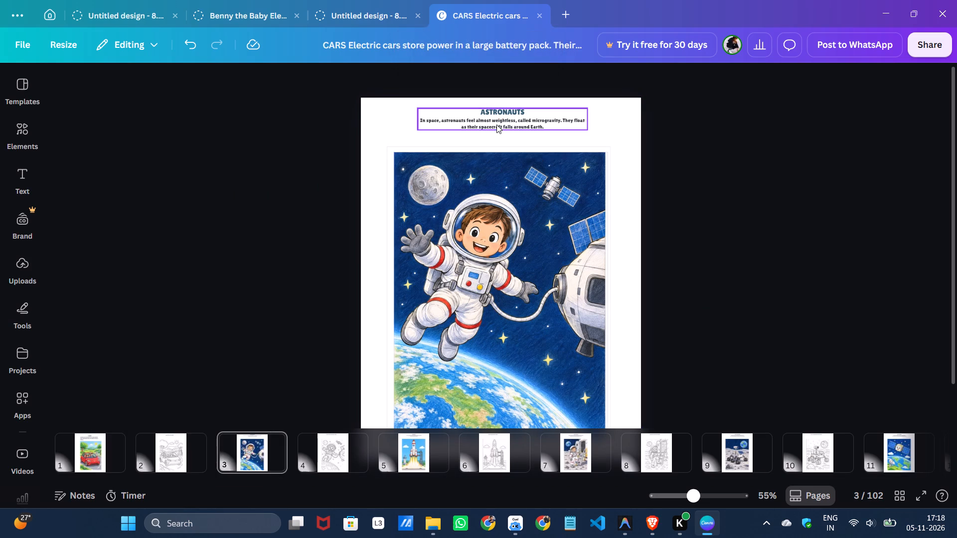
Move page 3's ASTRONAUTS heading and caption block down, closer to the picture frame.
left_click_drag(496, 121, 493, 134)
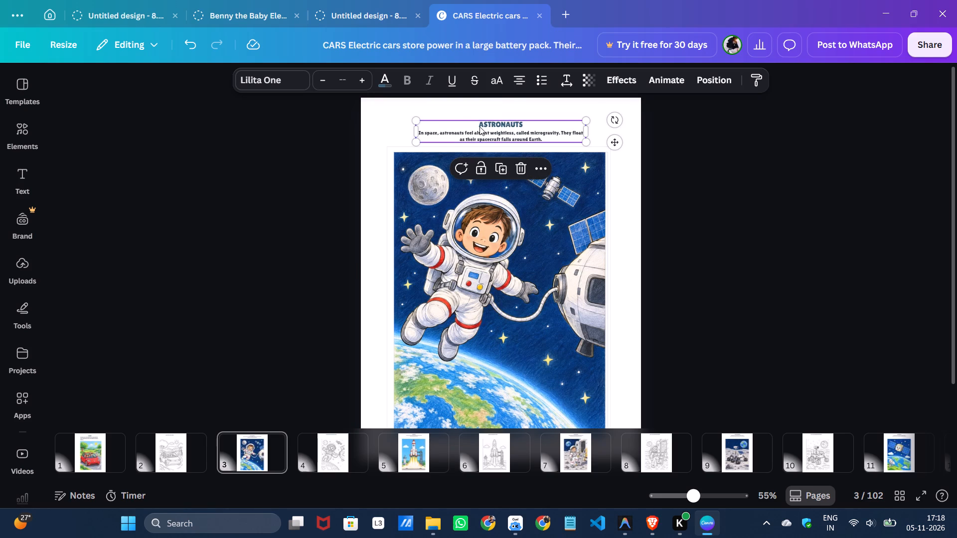
Set the font size of page 1's CARS heading and caption block to 16.
left_click(96, 464)
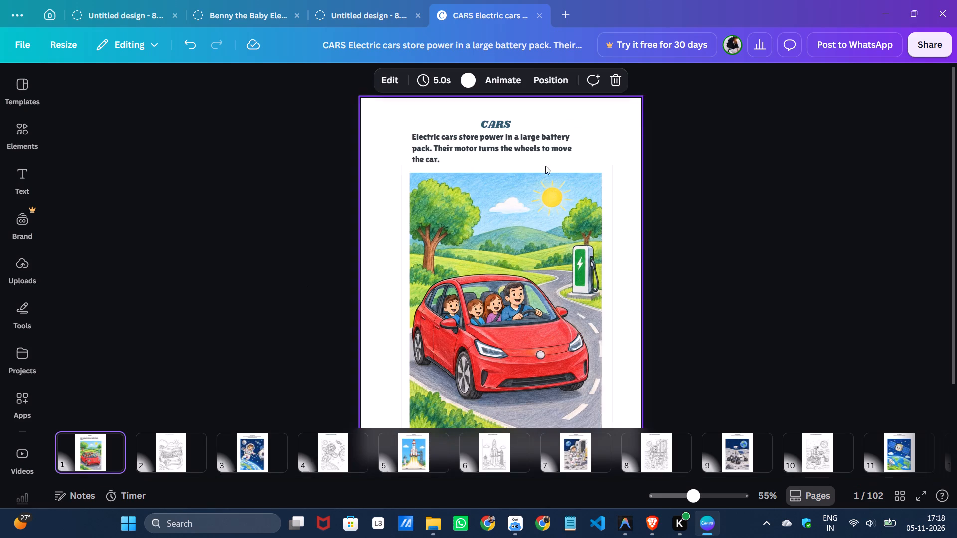
left_click(492, 149)
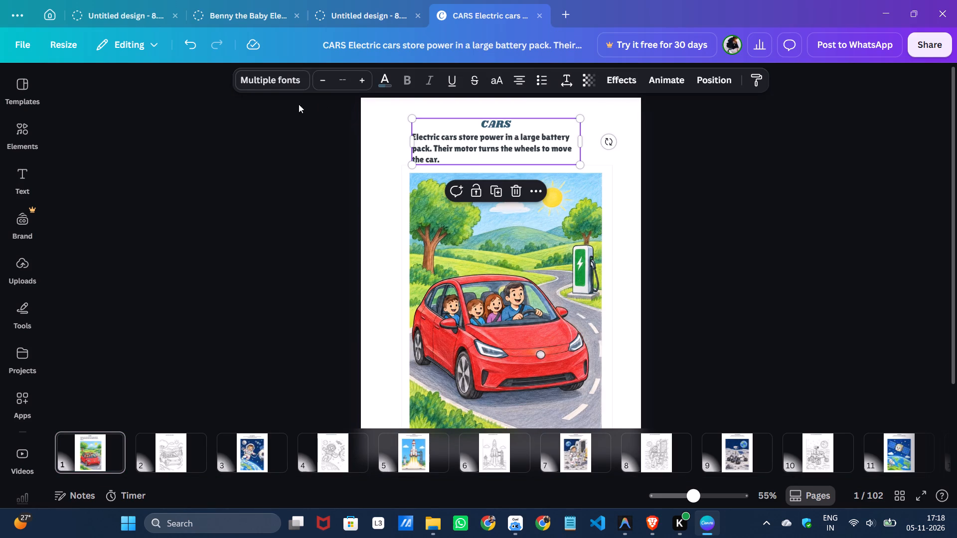
left_click(343, 78)
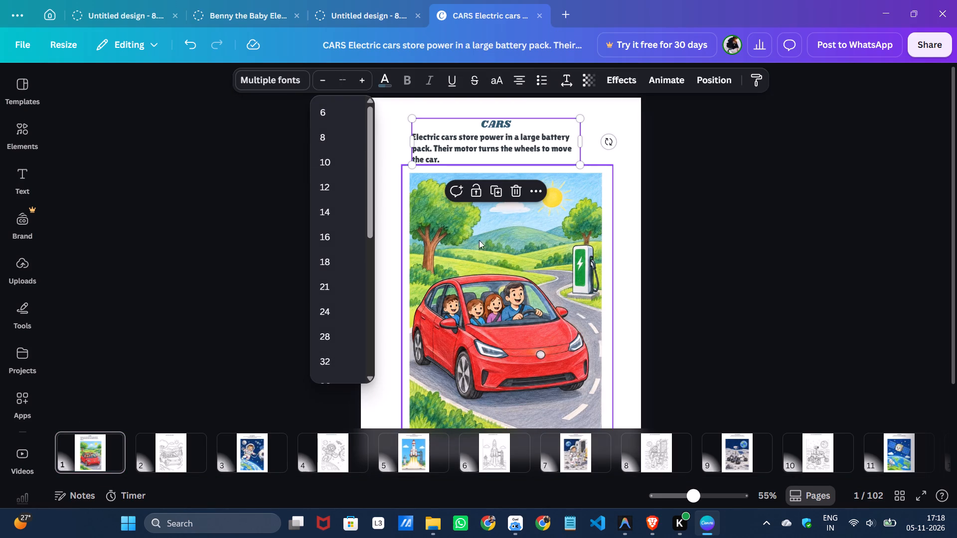
left_click(323, 354)
left_click(328, 83)
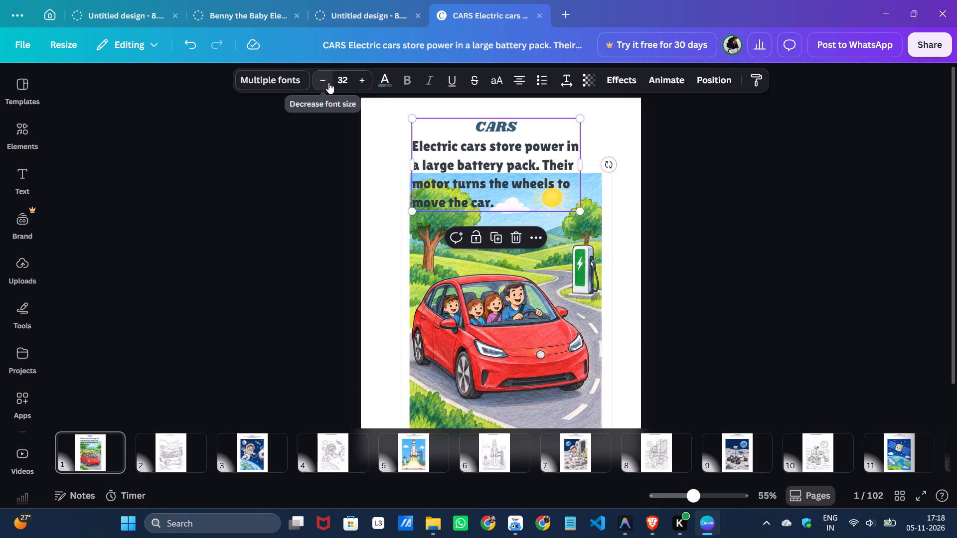
left_click(343, 80)
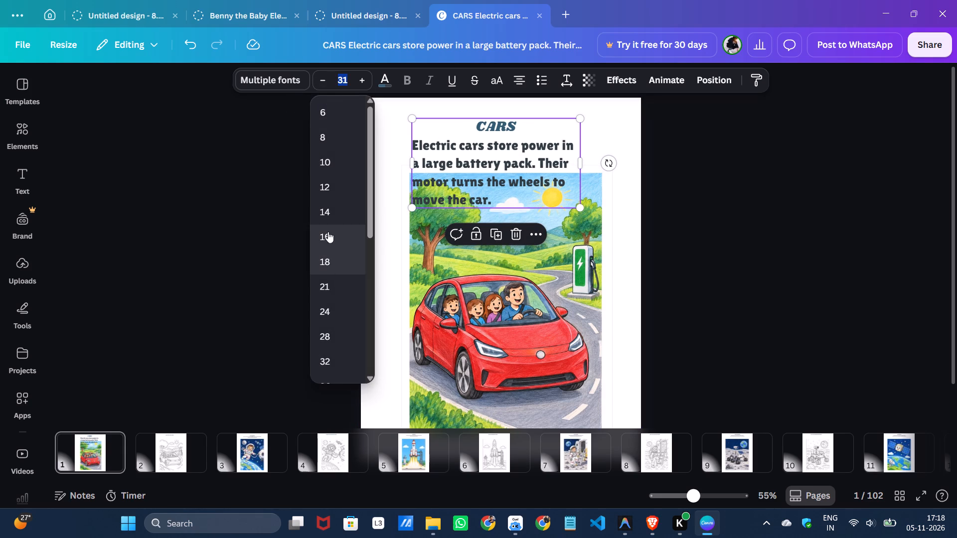
left_click(330, 237)
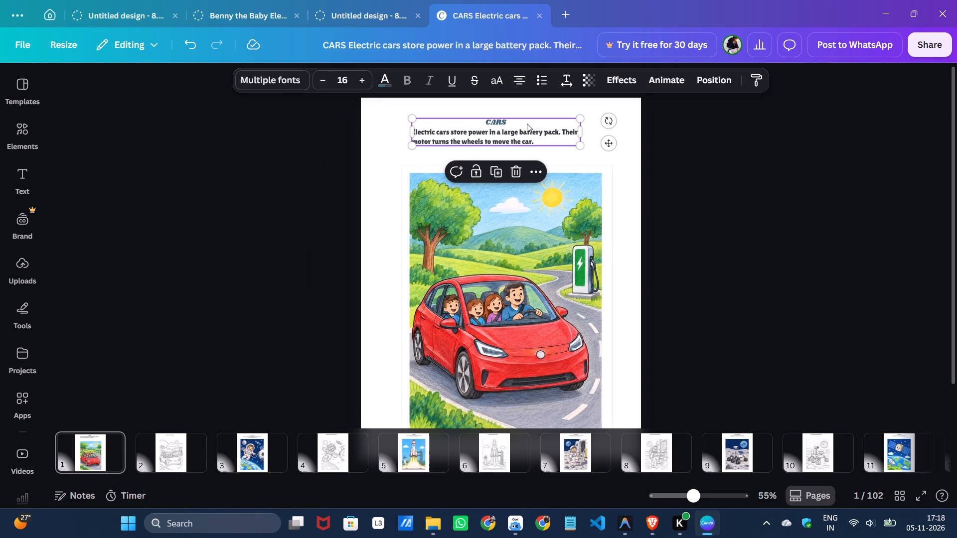
Centre page 1's CARS text block horizontally on the page and lower it slightly towards the picture.
left_click_drag(504, 134, 507, 147)
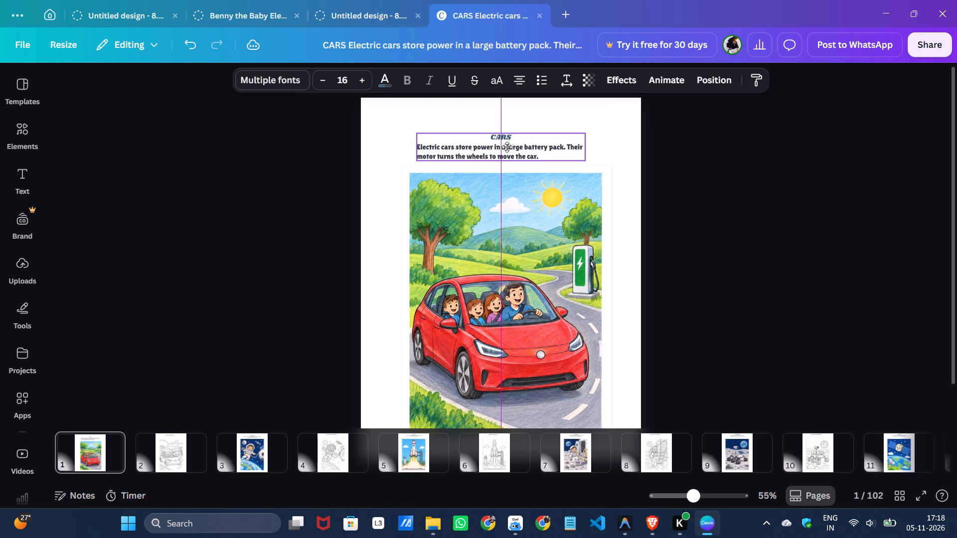
left_click_drag(507, 147, 507, 142)
left_click(336, 173)
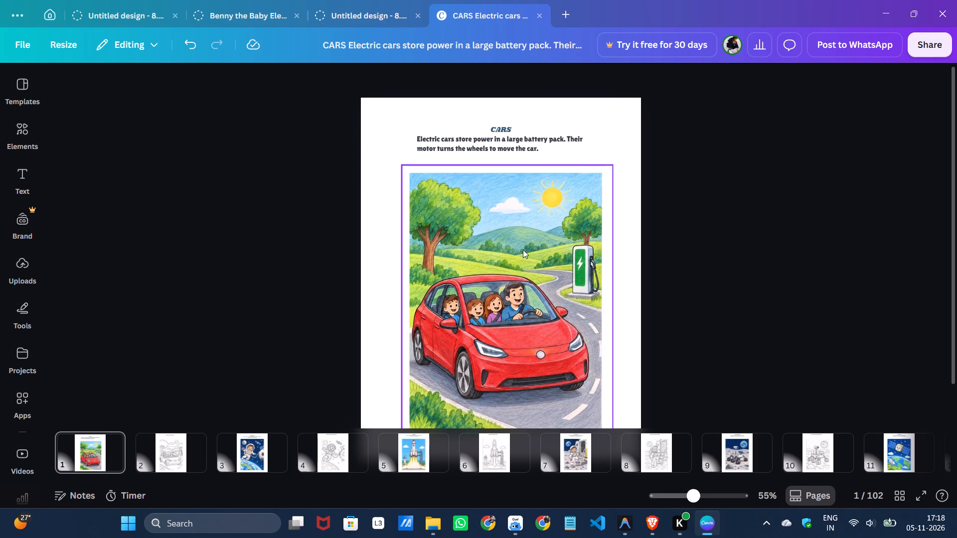
Move page 1's framed car picture up to just below the caption, enlarge it to about 6.8 by 9, and centre it.
scroll(523, 250, "down", 1)
left_click_drag(386, 117, 477, 179)
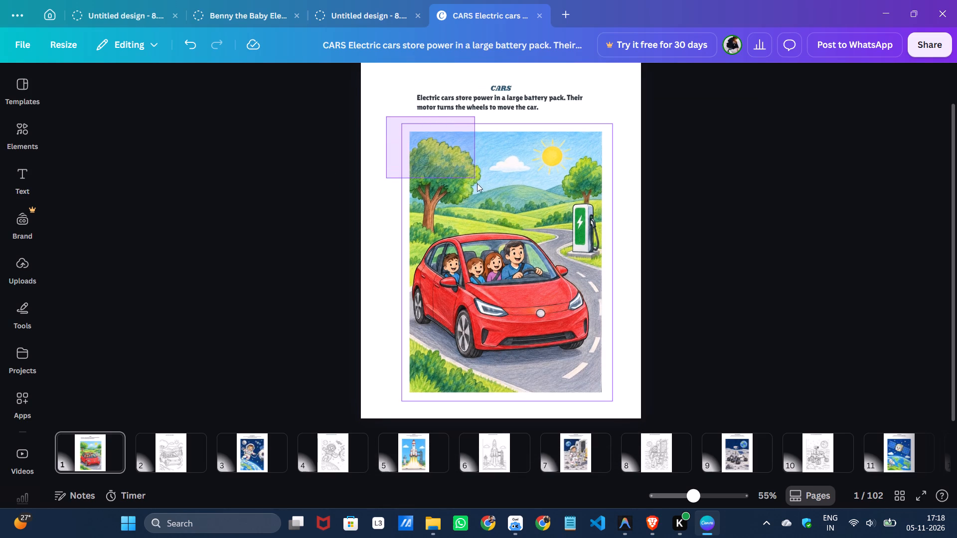
left_click_drag(488, 224, 483, 212)
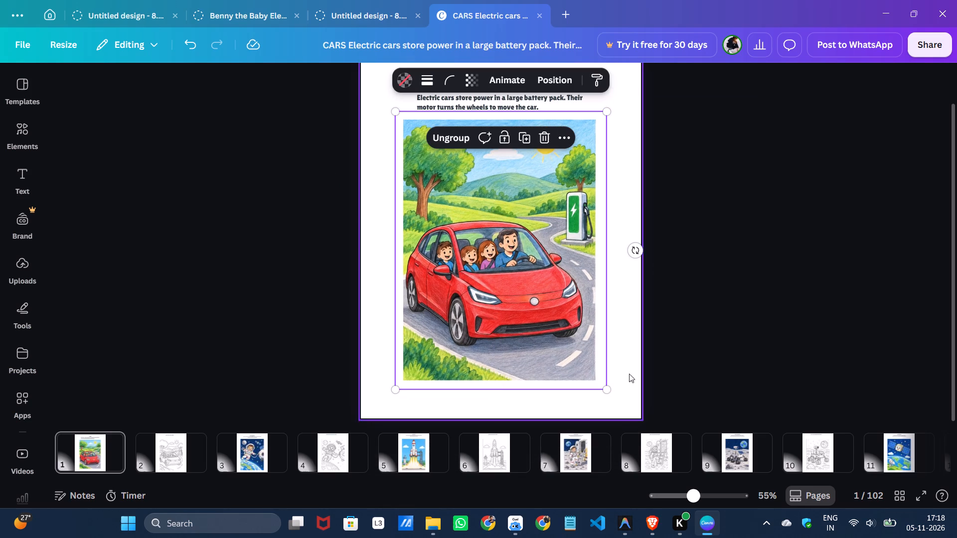
left_click_drag(602, 387, 608, 411)
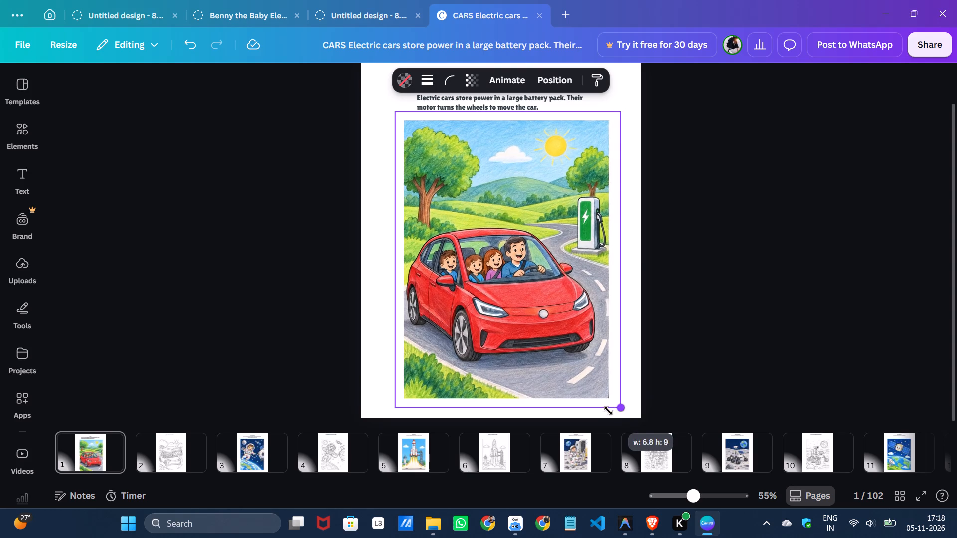
left_click_drag(608, 411, 606, 408)
left_click_drag(566, 359, 559, 362)
left_click(724, 390)
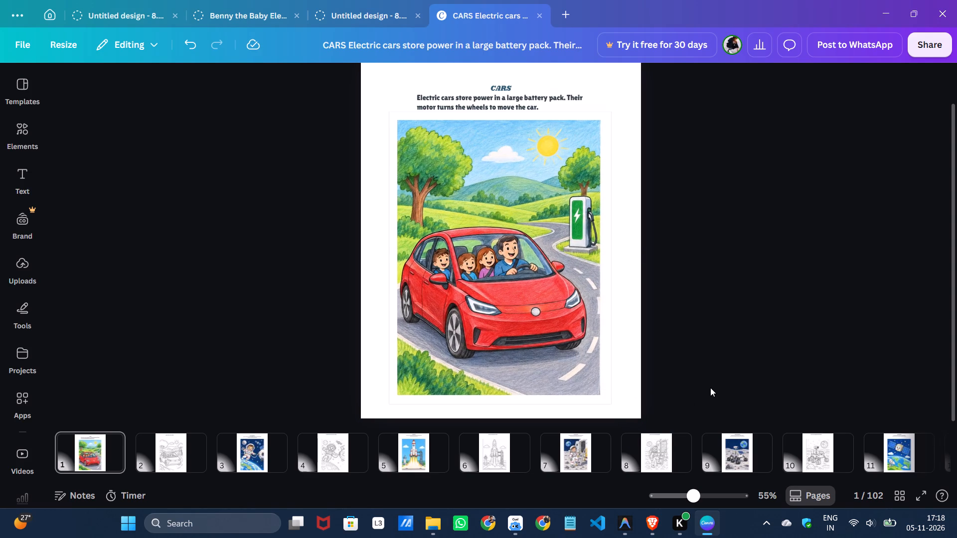
left_click(524, 333)
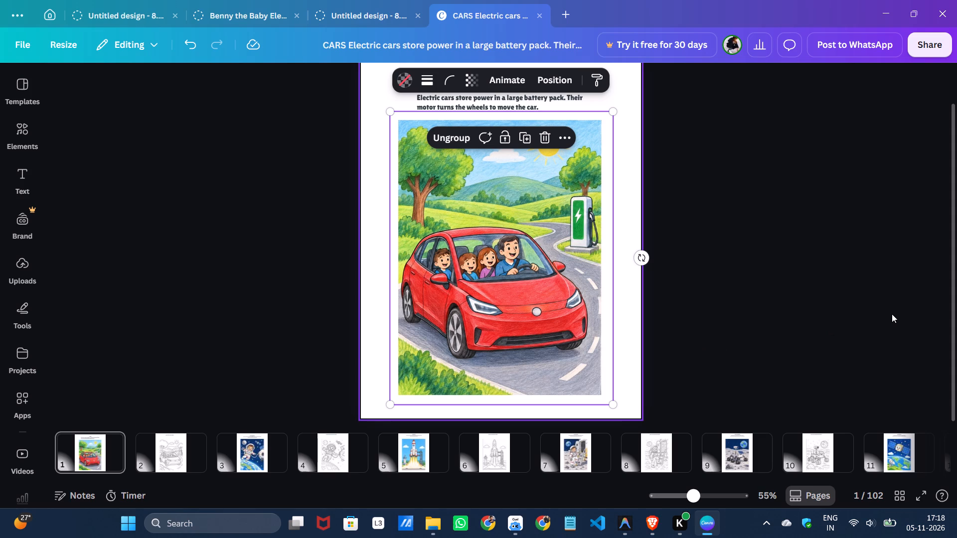
scroll(734, 315, "down", 1)
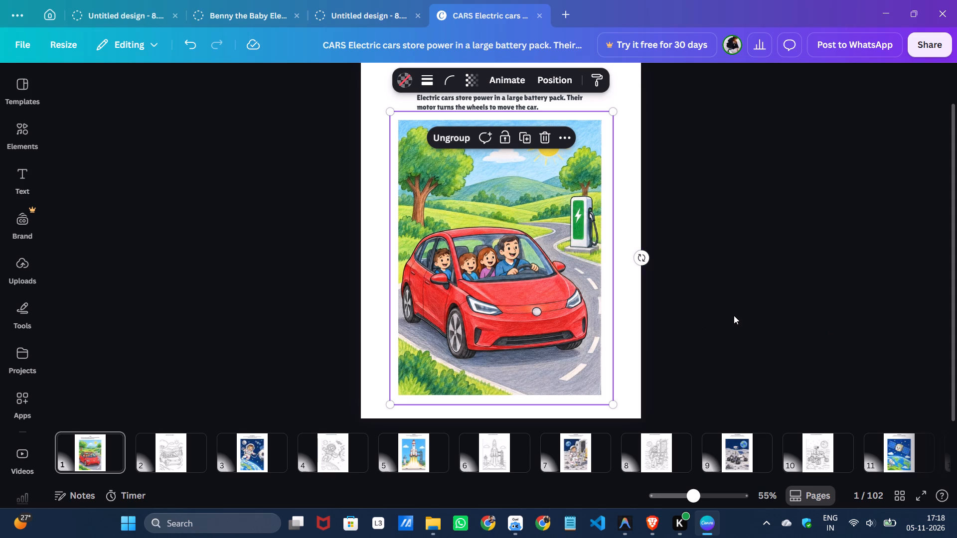
left_click(715, 417)
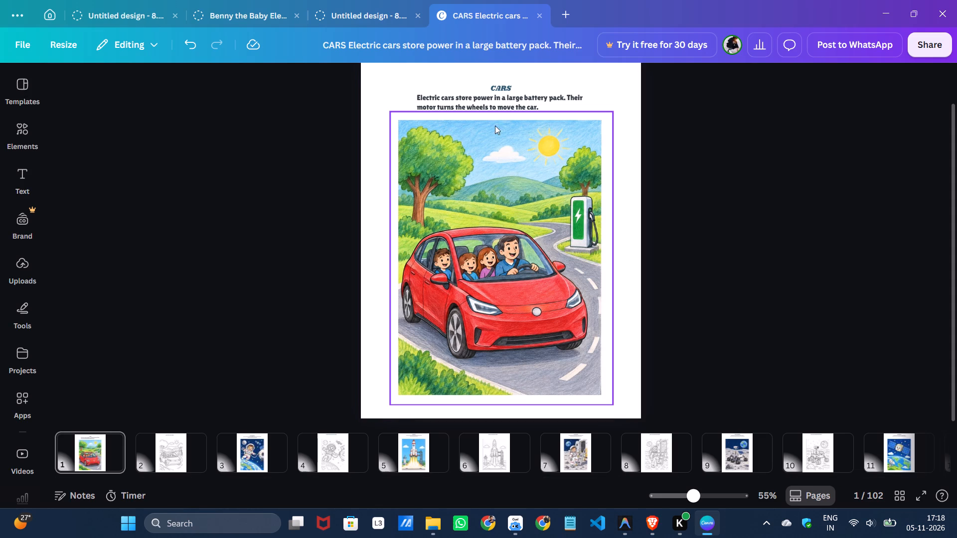
Nudge page 1's CARS heading and caption block upward to leave space above the picture frame.
left_click_drag(489, 74, 497, 95)
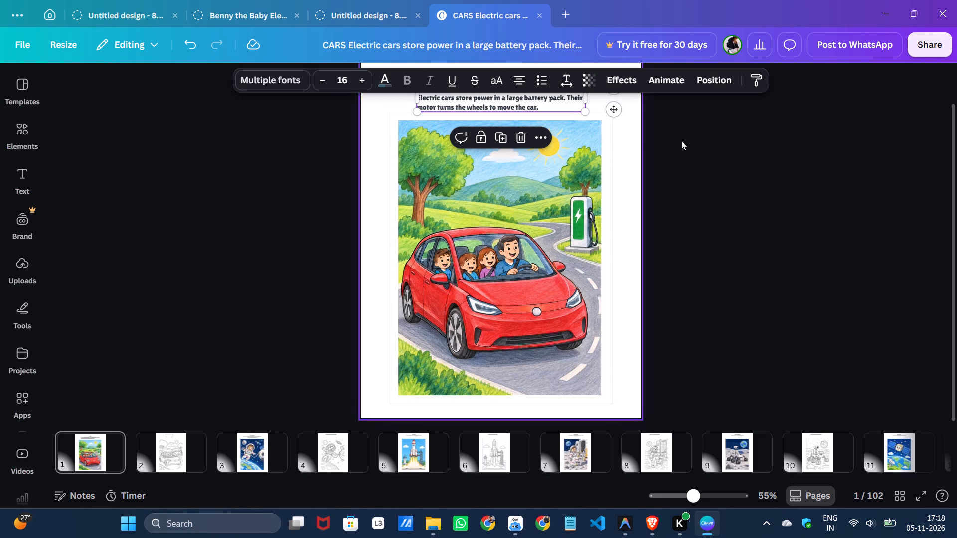
scroll(669, 217, "up", 2)
key("Up")
key("Up")
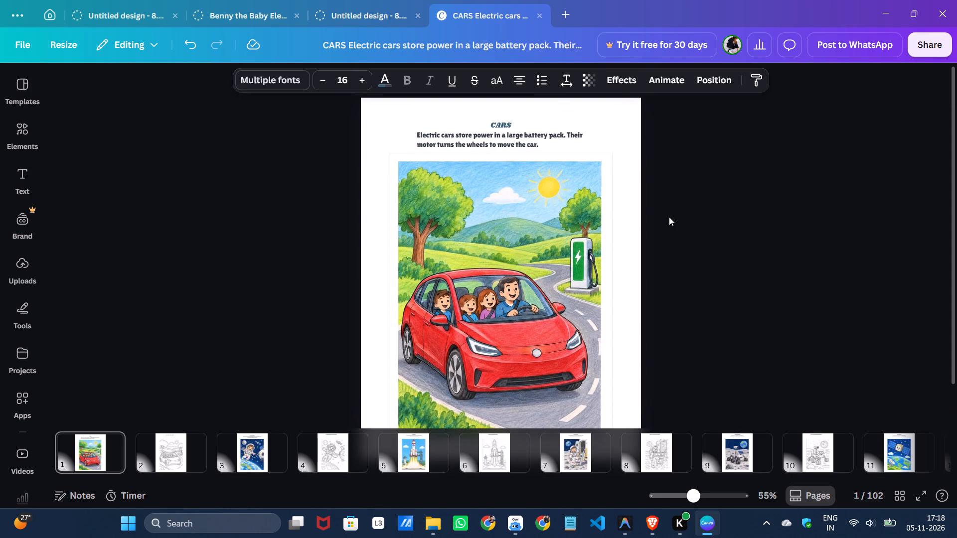
key("Up")
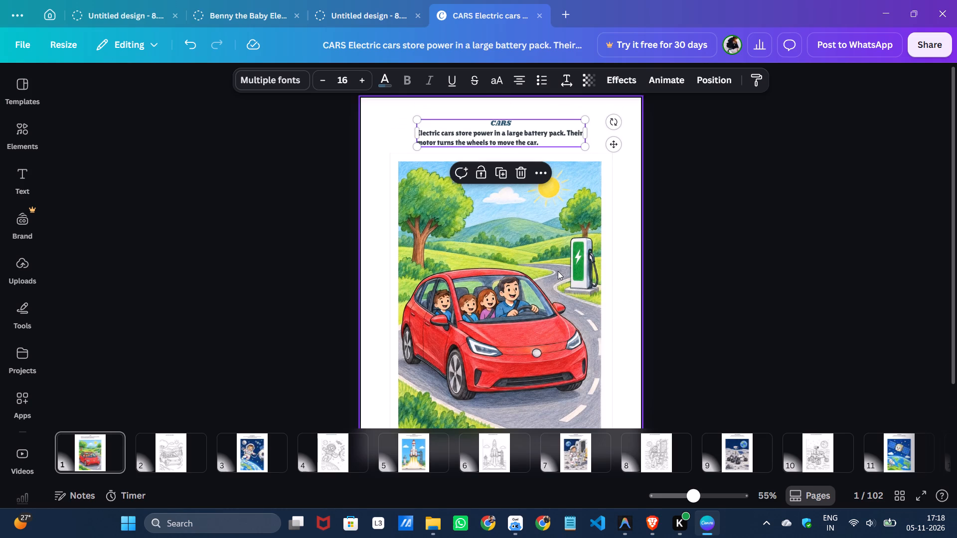
Nudge page 1's framed car picture slightly upward beneath the caption.
left_click(558, 271)
key("Up")
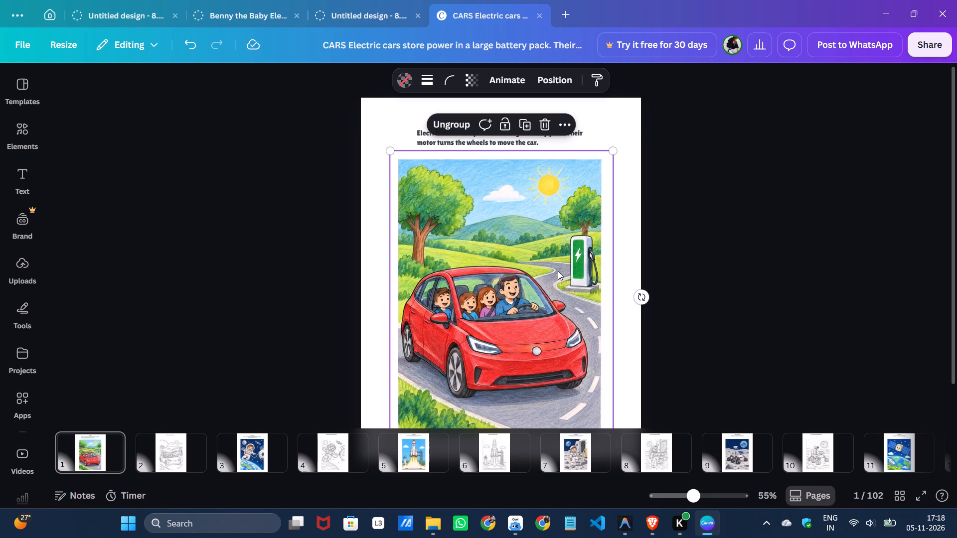
Nudge page 1's framed car picture slightly further up beneath the caption.
key("Up")
left_click(829, 367)
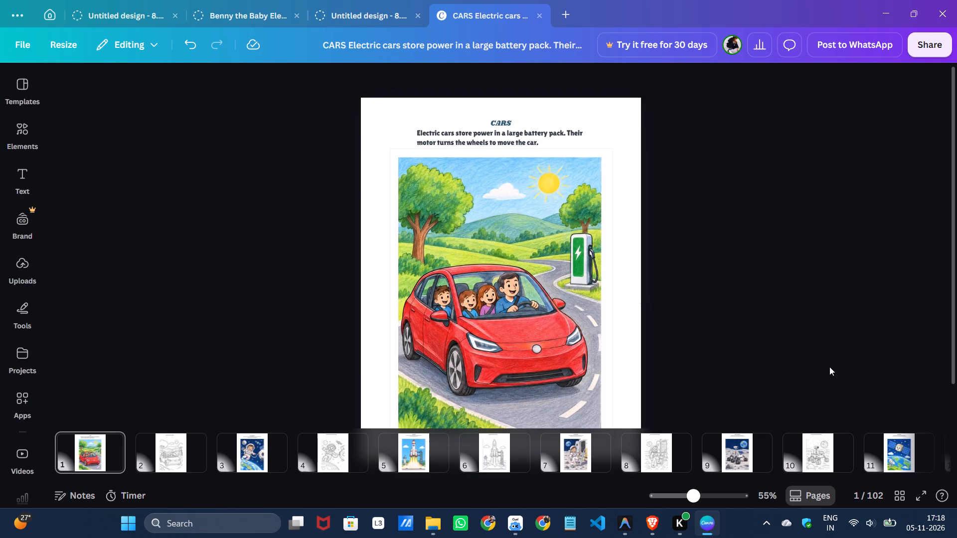
scroll(719, 295, "down", 4)
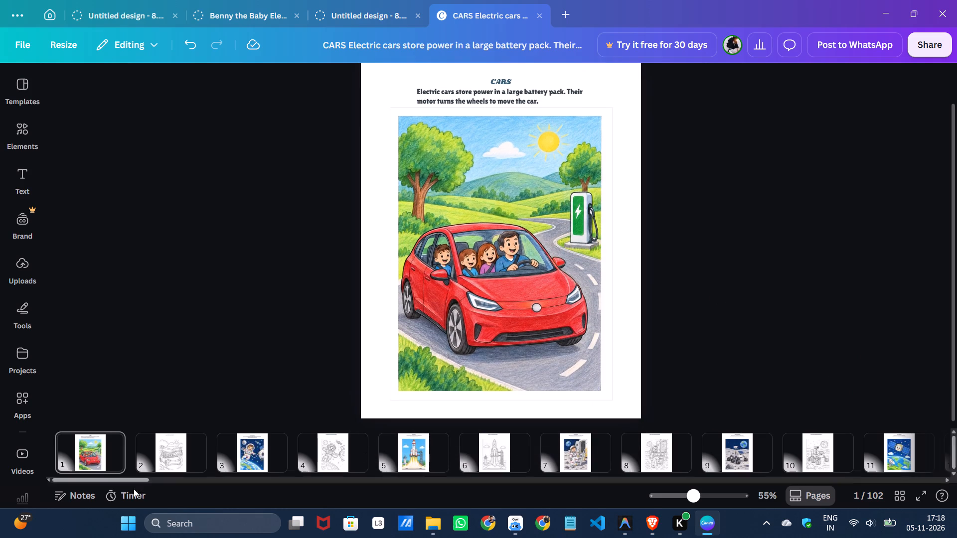
Delete the overlapping duplicate of the astronaut picture on page 3, keeping the one beneath it.
left_click(180, 462)
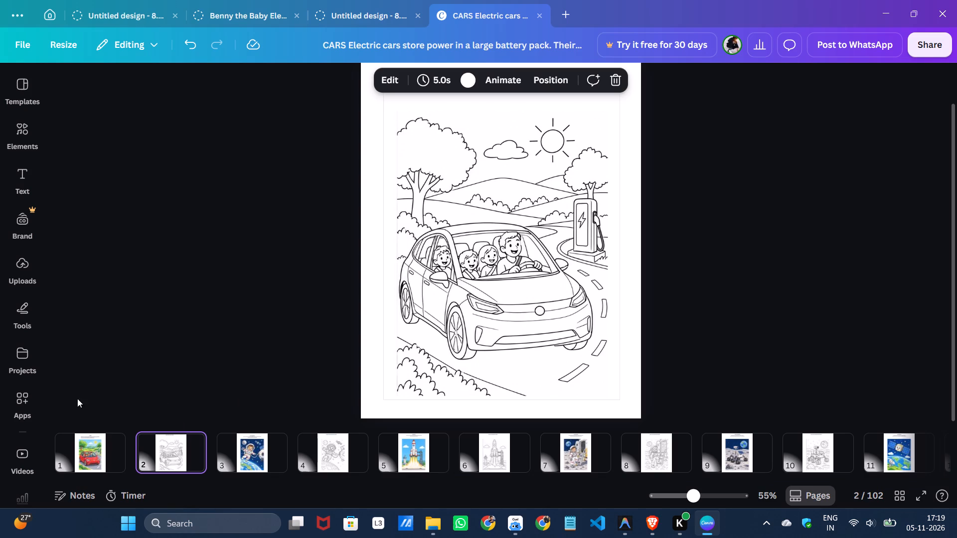
left_click(90, 449)
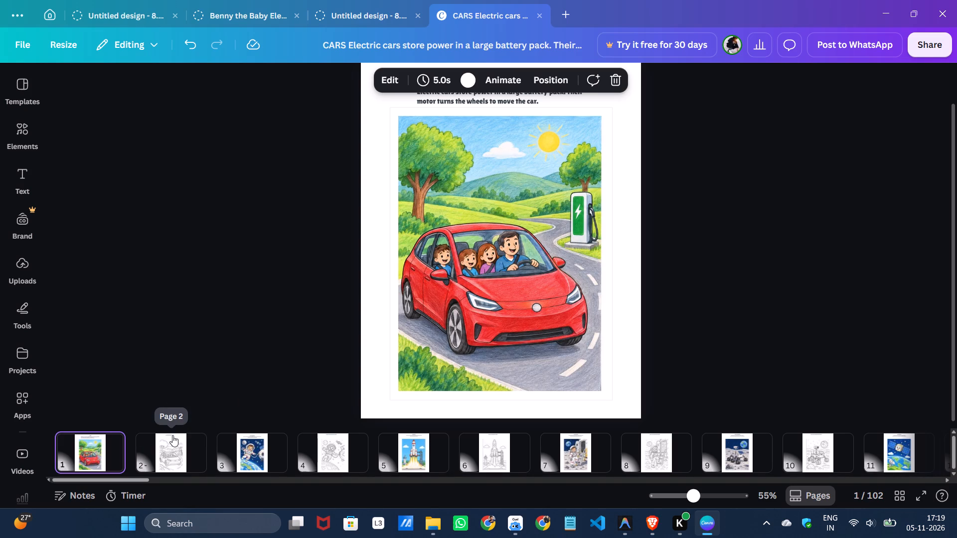
left_click(179, 463)
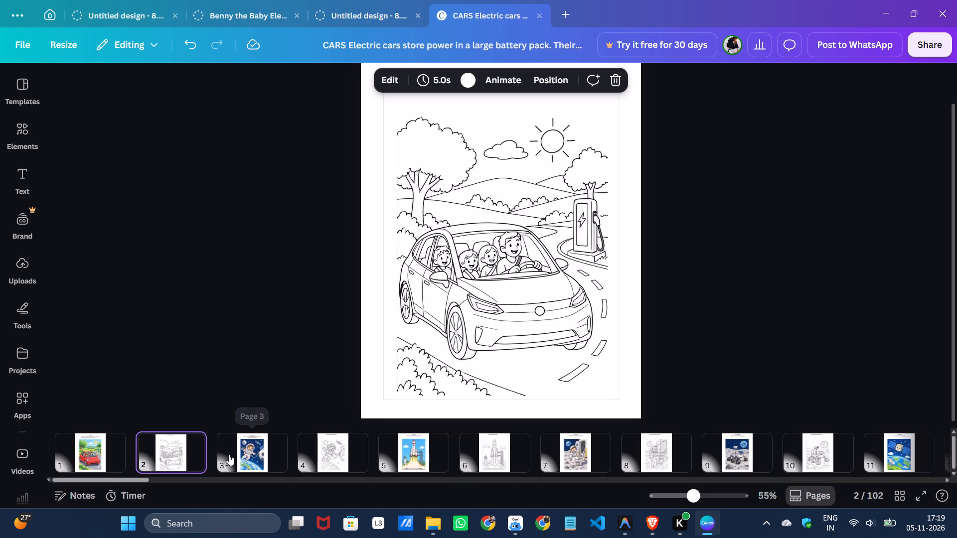
left_click(245, 455)
scroll(578, 370, "up", 1)
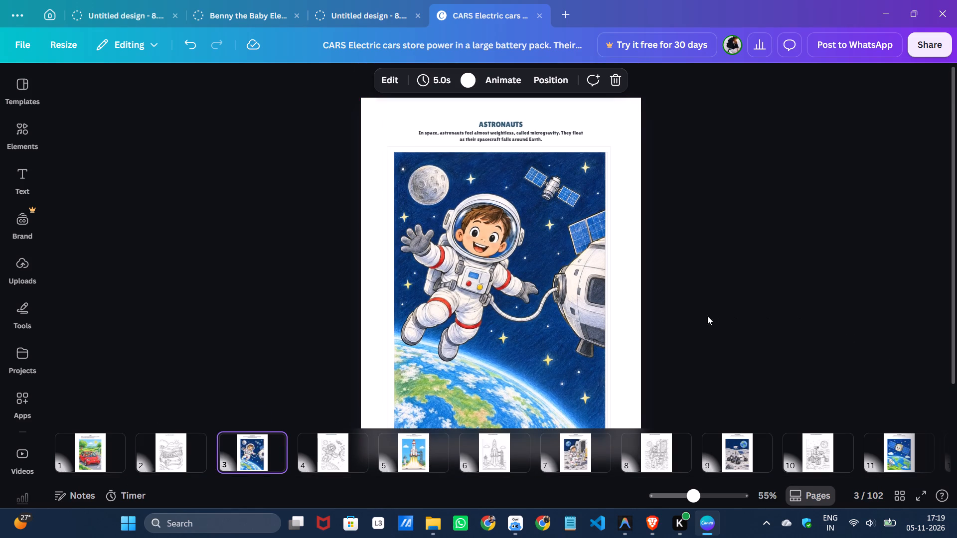
scroll(703, 315, "down", 2)
left_click(608, 394)
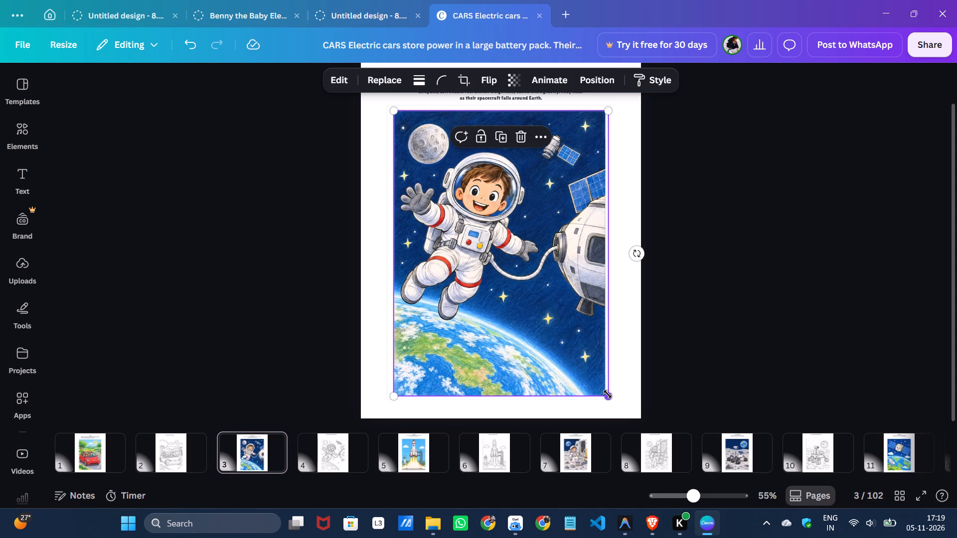
left_click(523, 135)
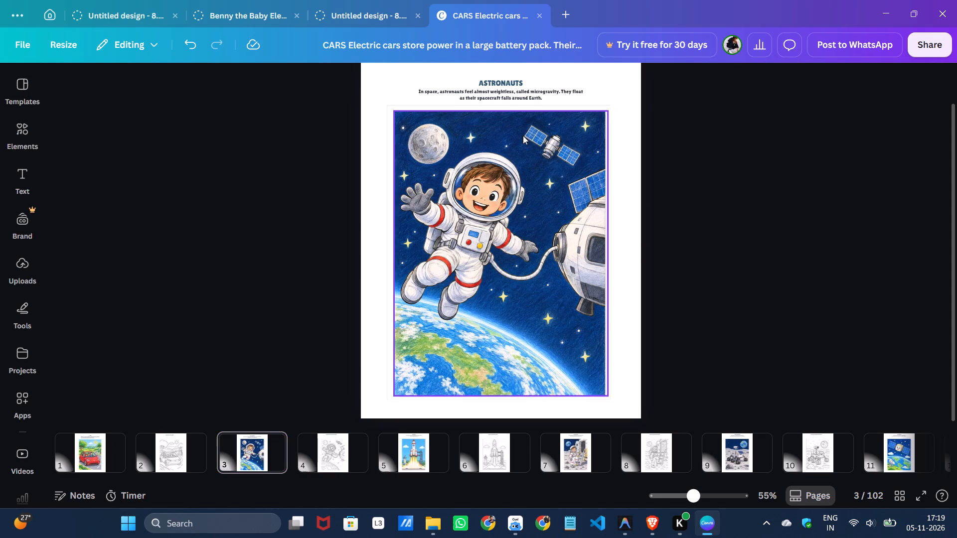
left_click(703, 265)
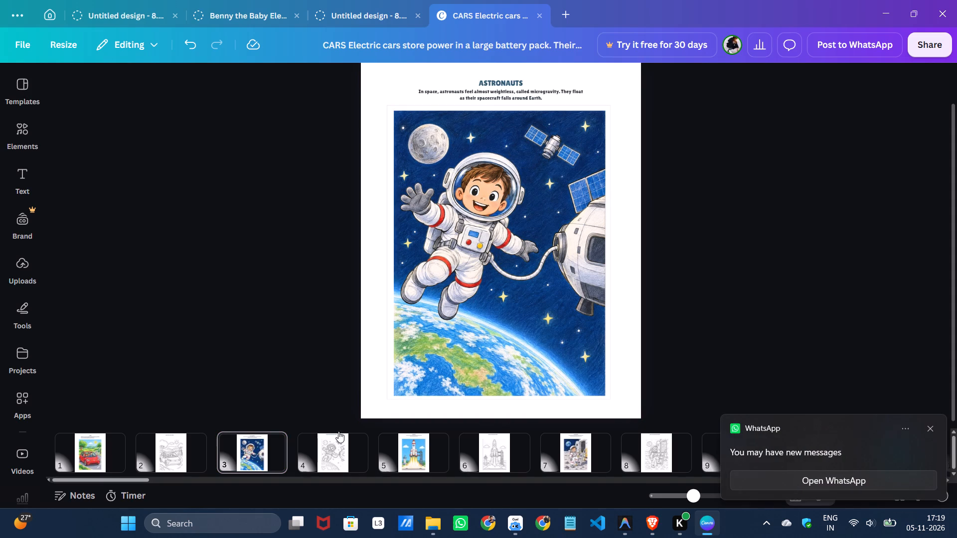
left_click(935, 424)
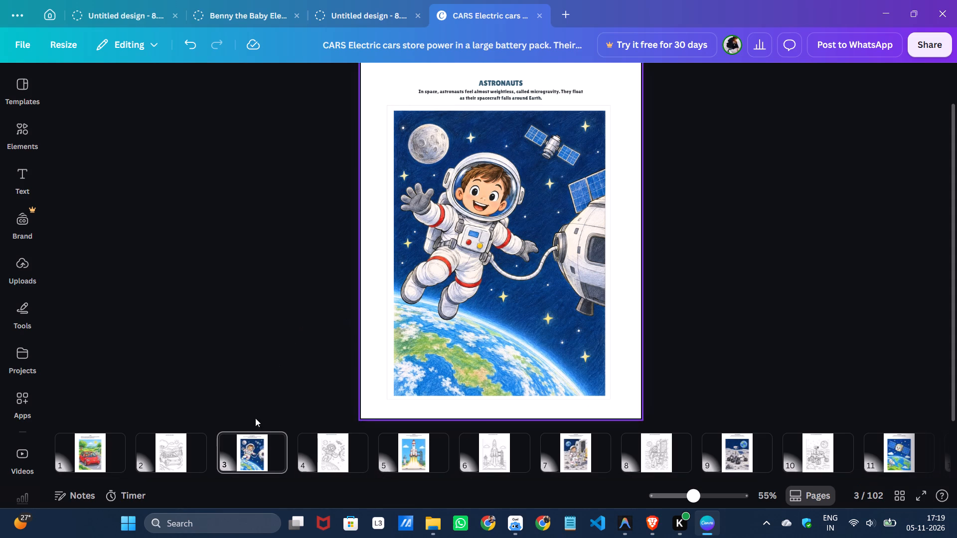
Set the font size of page 3's ASTRONAUTS heading and caption block to 16.
left_click(445, 90)
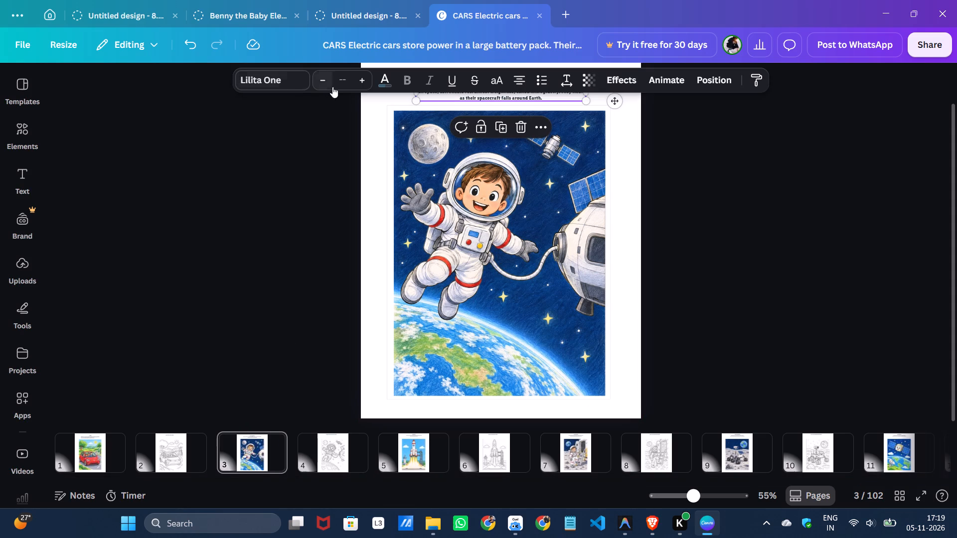
left_click(320, 80)
left_click(346, 85)
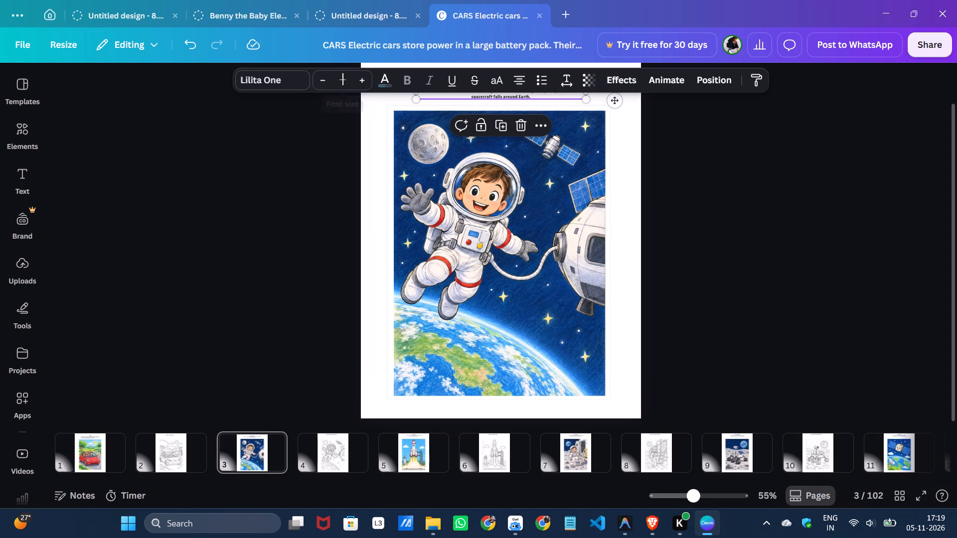
left_click(346, 246)
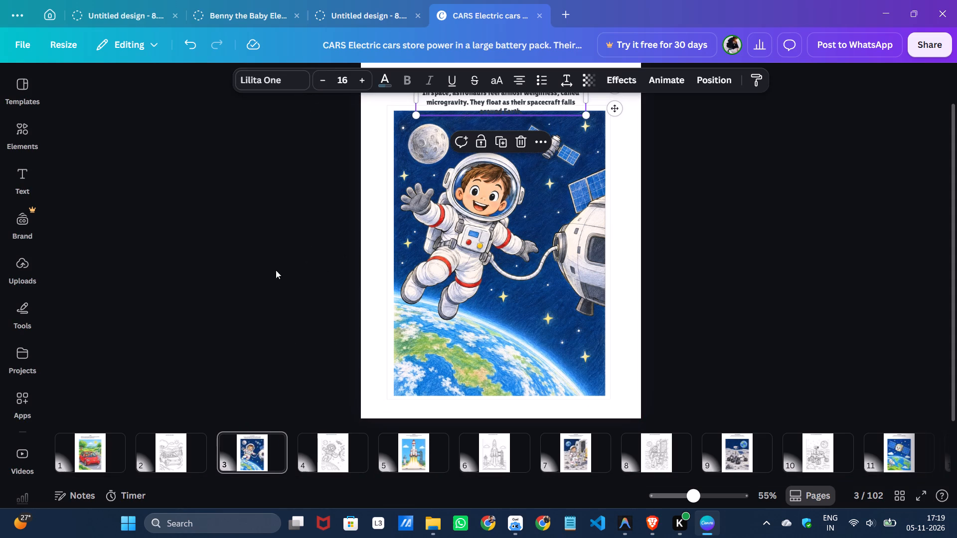
scroll(197, 268, "up", 2)
left_click(198, 268)
Left-align page 3's ASTRONAUTS heading and caption block.
left_click(485, 136)
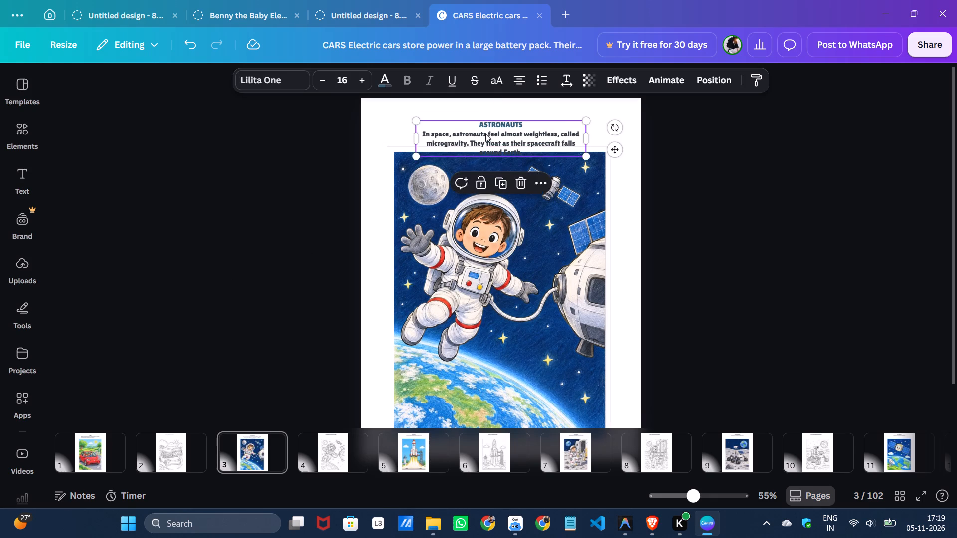
left_click(514, 80)
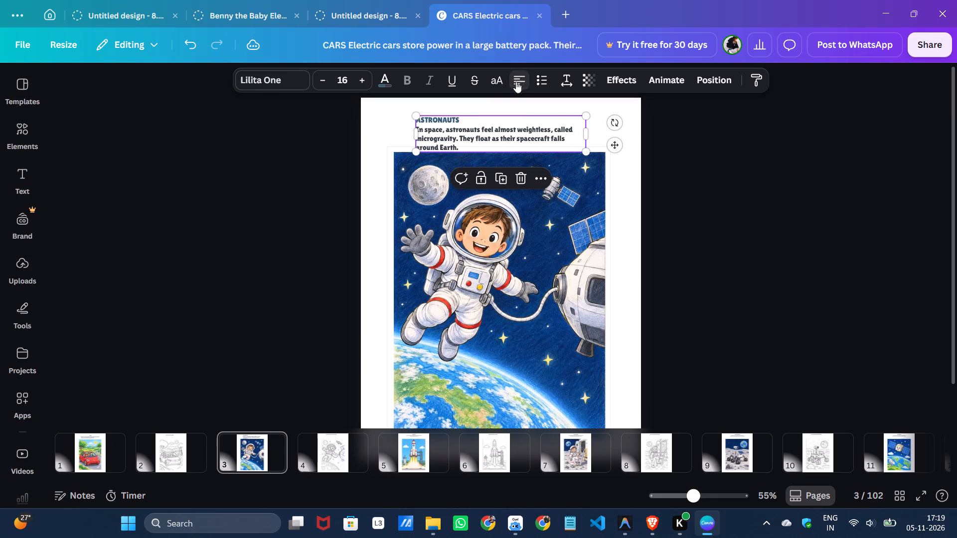
Change only page 3's ASTRONAUTS heading to the Shrikhand font and centre that line.
double_click(452, 118)
left_click(452, 118)
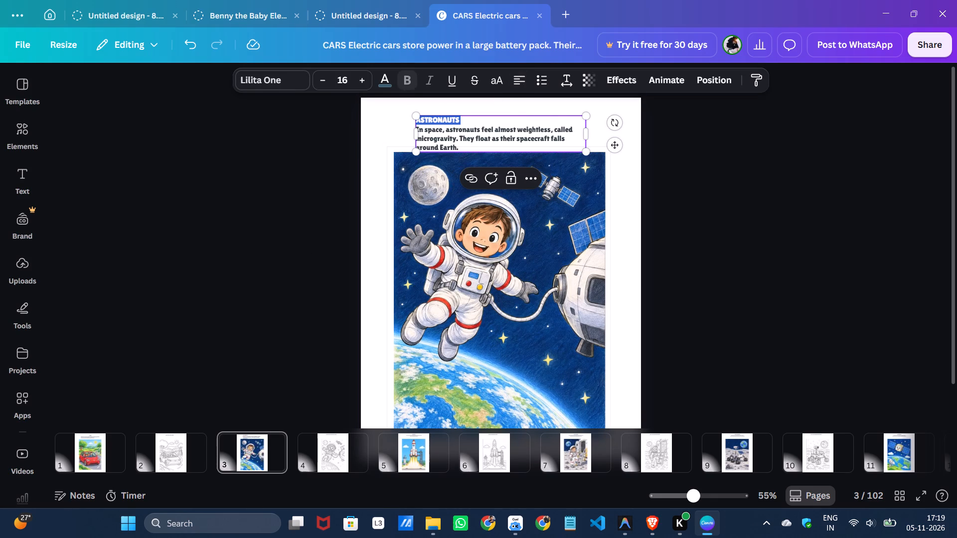
left_click(276, 80)
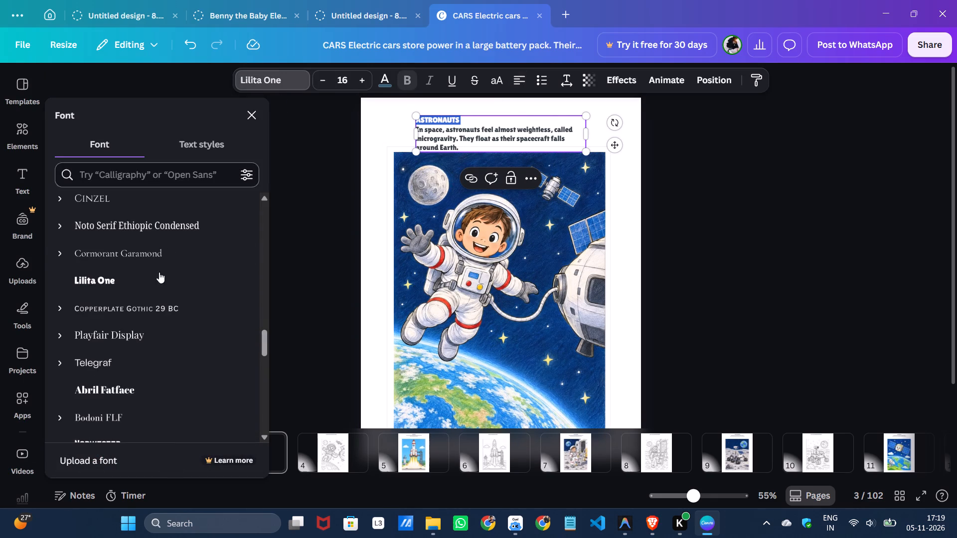
scroll(117, 326, "down", 3)
scroll(118, 326, "up", 2)
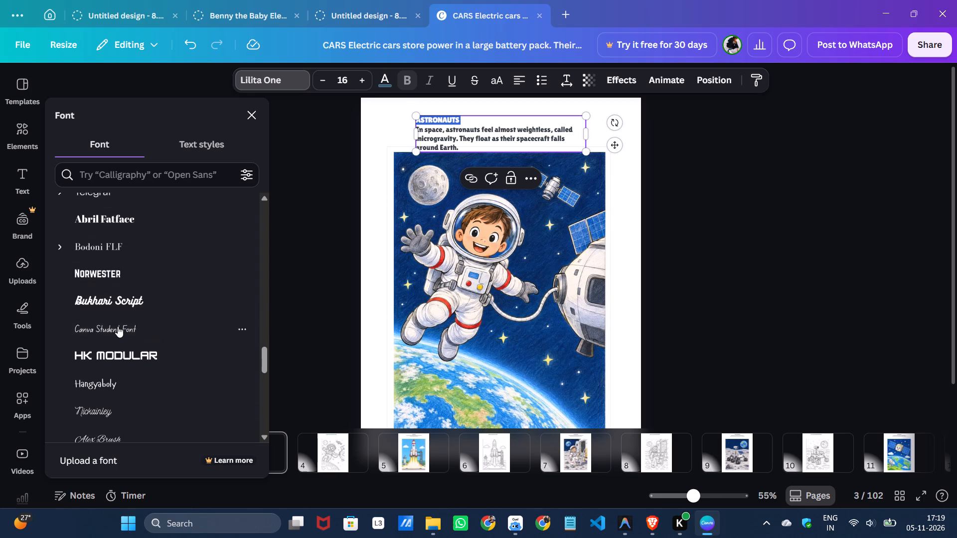
scroll(118, 326, "up", 4)
scroll(127, 319, "down", 2)
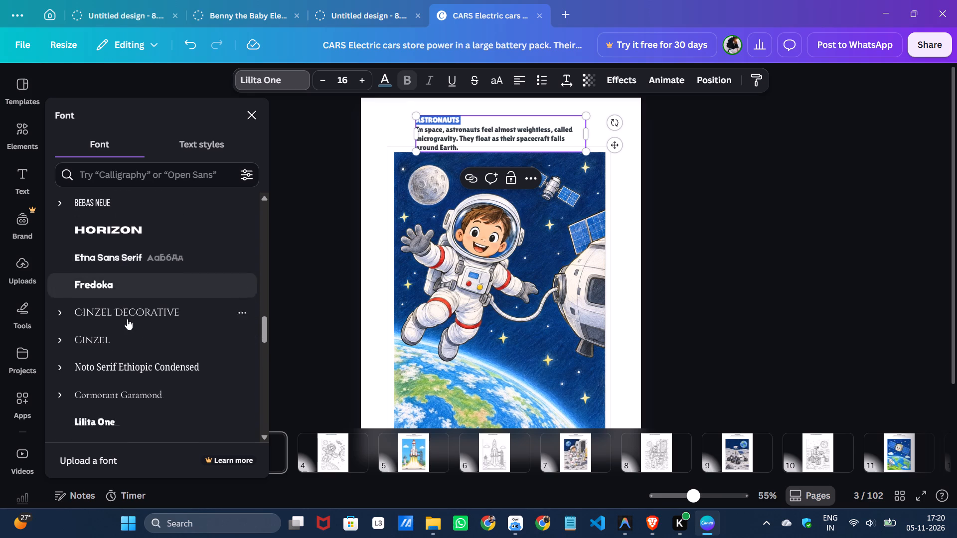
scroll(143, 322, "up", 4)
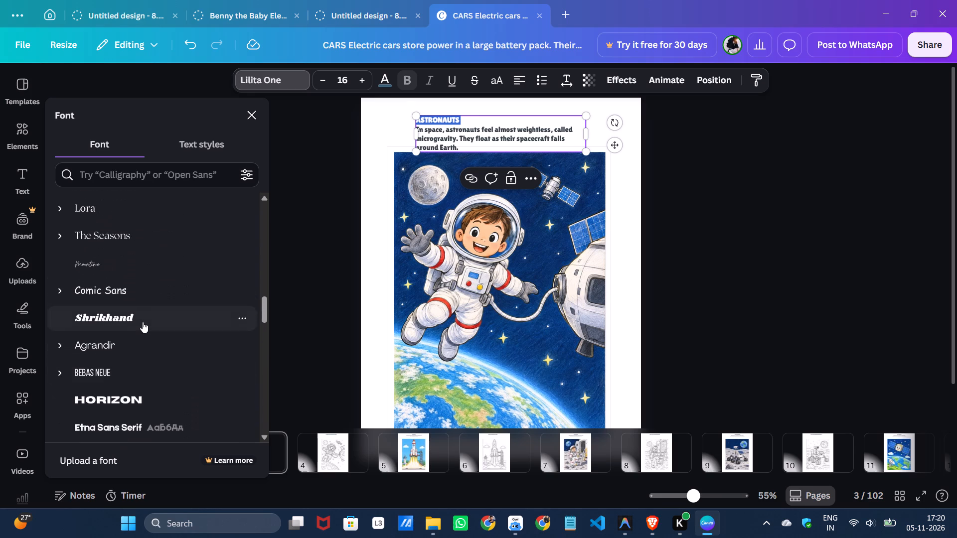
left_click(143, 323)
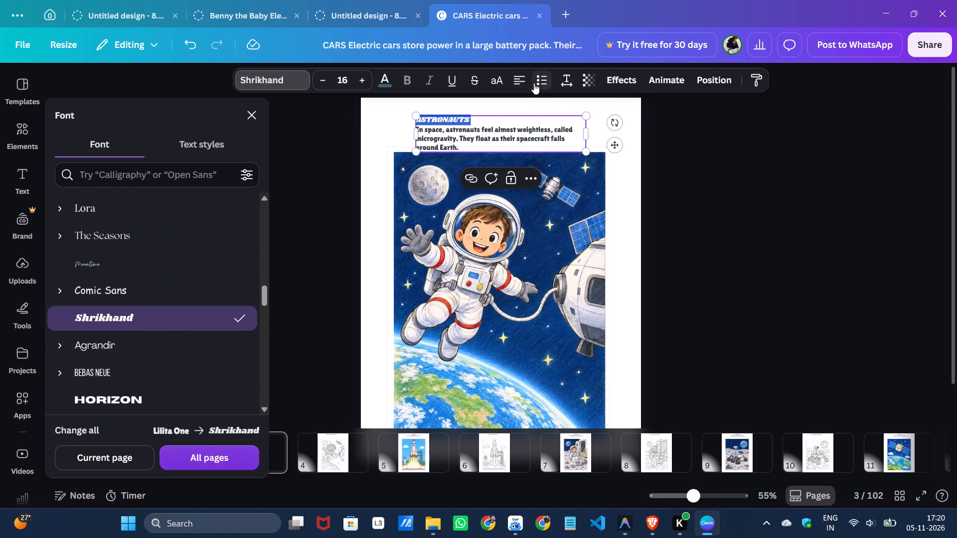
left_click(522, 79)
left_click(315, 179)
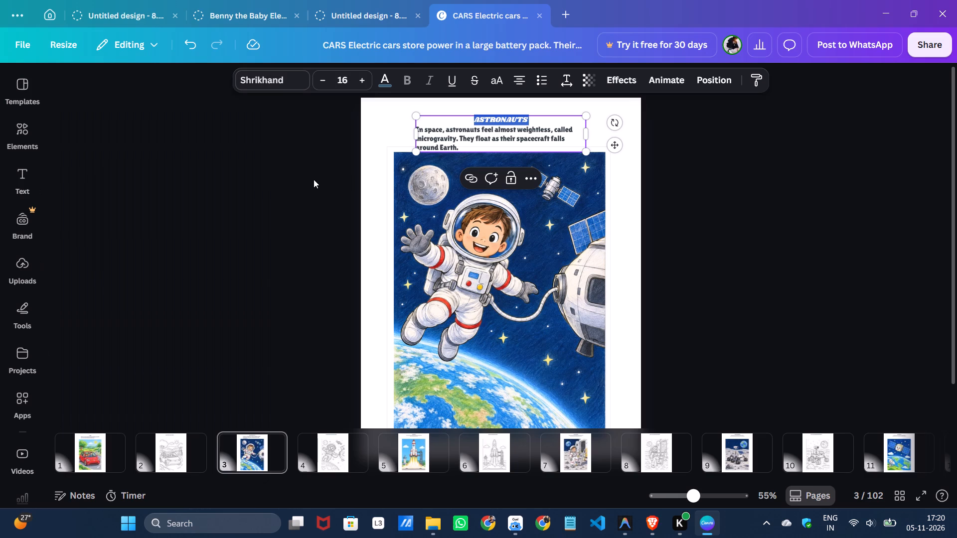
left_click(314, 179)
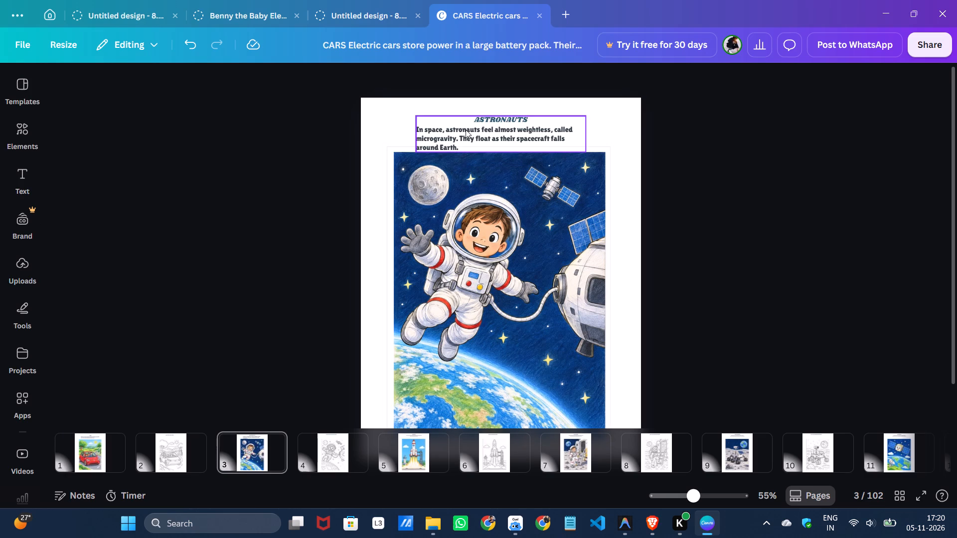
Nudge page 3's ASTRONAUTS heading and caption block slightly upward, away from the picture.
left_click(466, 130)
key("Up")
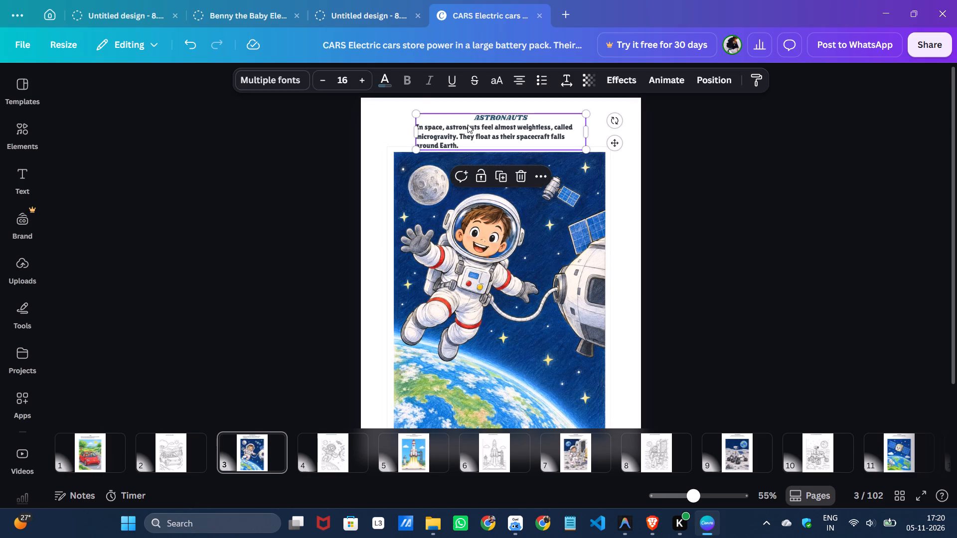
left_click(296, 173)
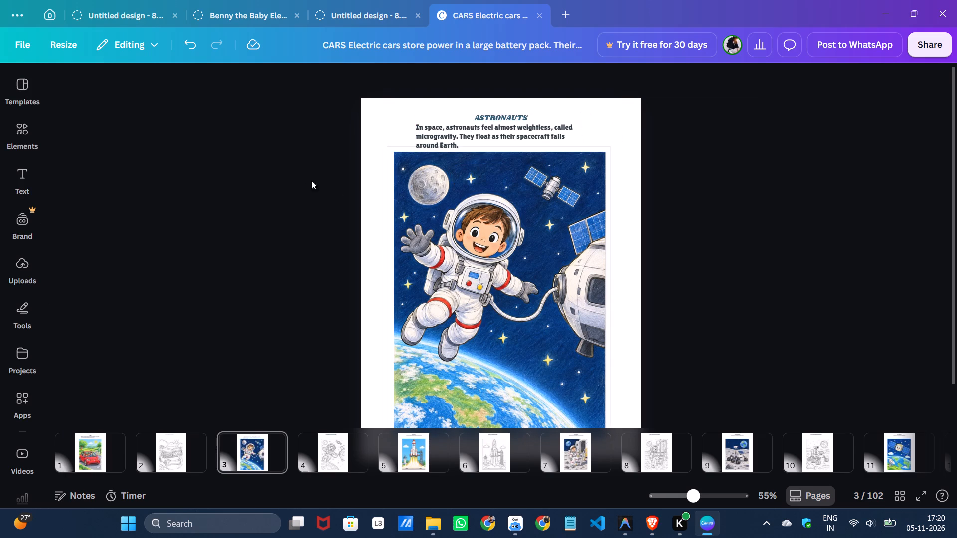
Group page 3's astronaut picture with its surrounding frame.
scroll(472, 230, "down", 3)
left_click(477, 271)
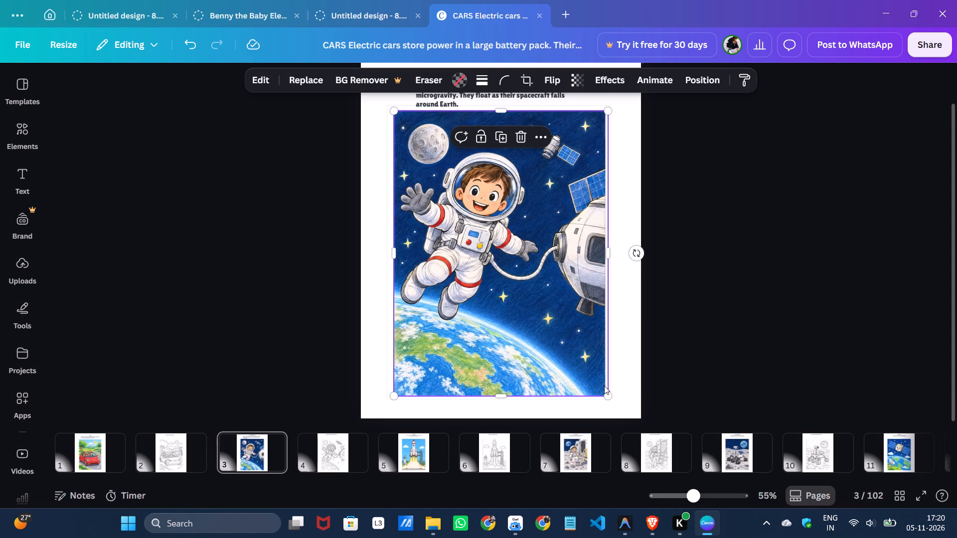
left_click(634, 393)
left_click_drag(624, 383, 604, 380)
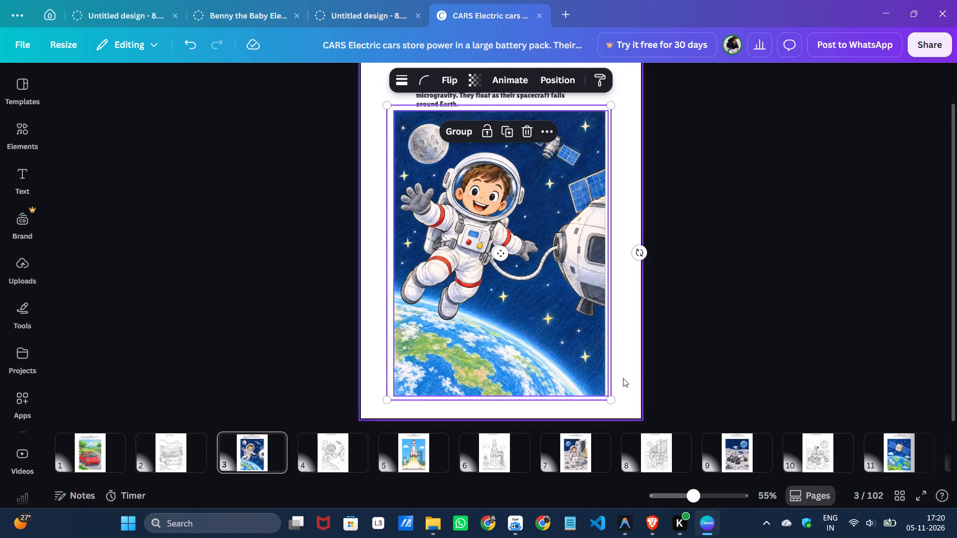
left_click(464, 123)
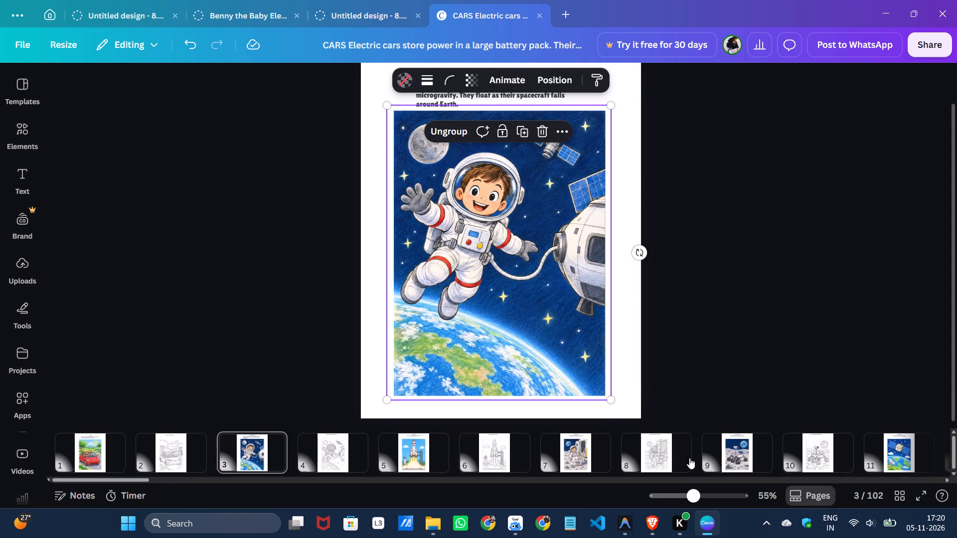
Shrink page 3's grouped picture and frame slightly and centre it horizontally just below the caption.
left_click_drag(611, 400, 605, 390)
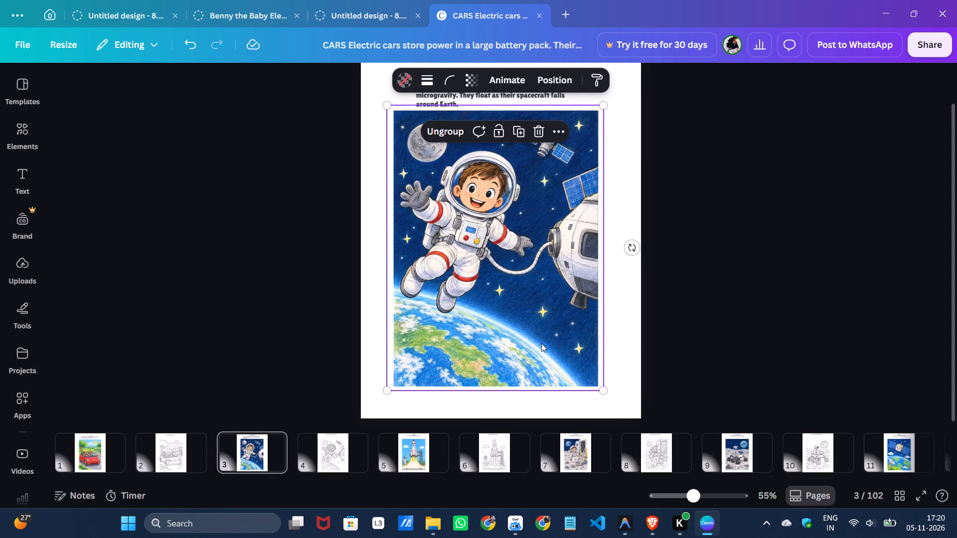
left_click_drag(541, 343, 547, 346)
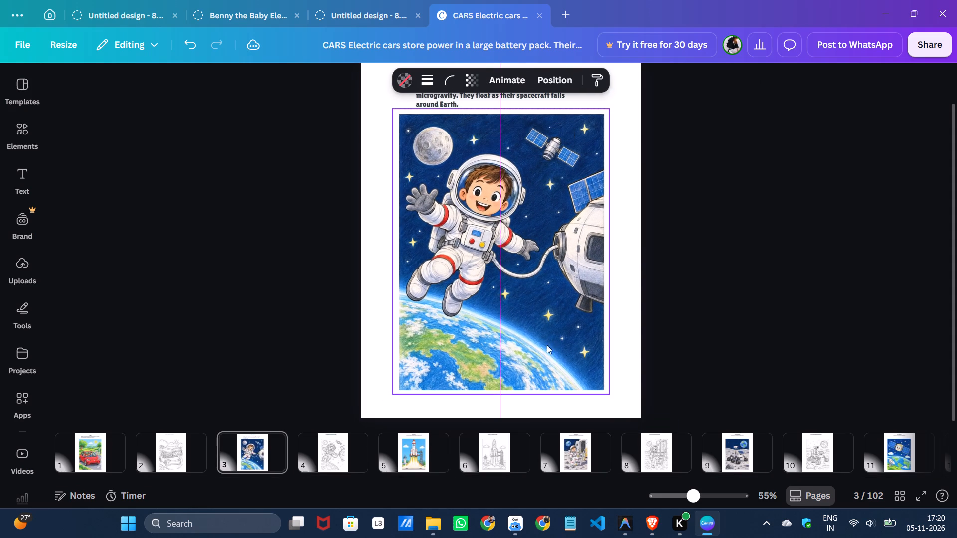
left_click(784, 386)
scroll(729, 372, "up", 1)
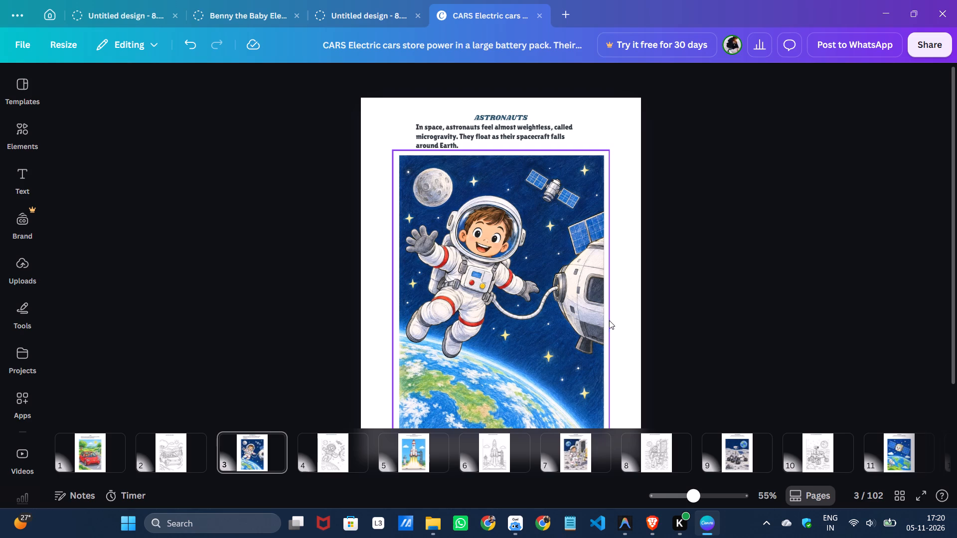
scroll(667, 304, "down", 1)
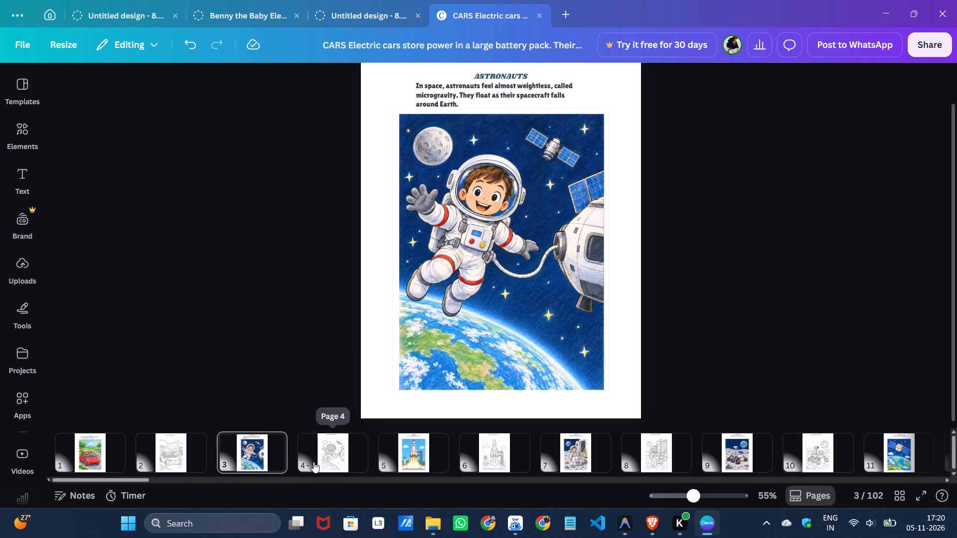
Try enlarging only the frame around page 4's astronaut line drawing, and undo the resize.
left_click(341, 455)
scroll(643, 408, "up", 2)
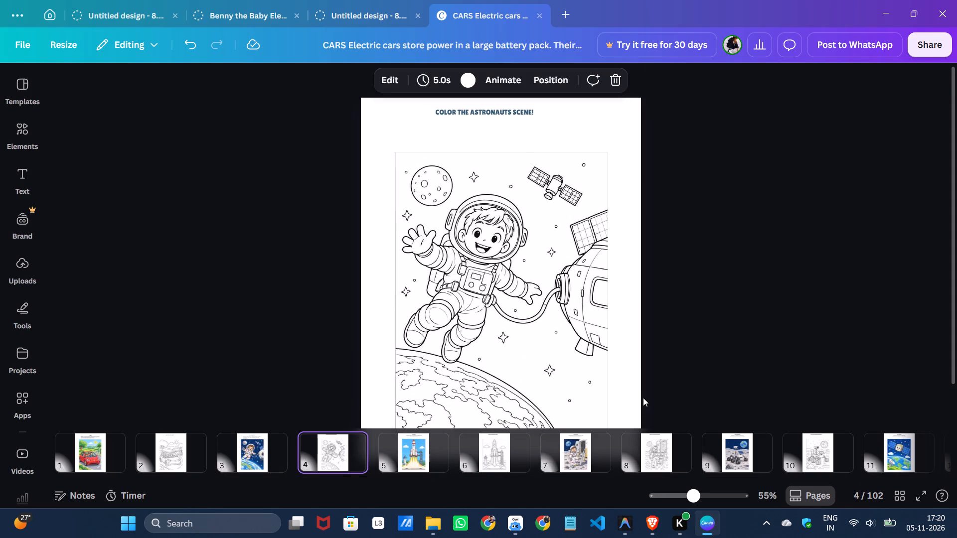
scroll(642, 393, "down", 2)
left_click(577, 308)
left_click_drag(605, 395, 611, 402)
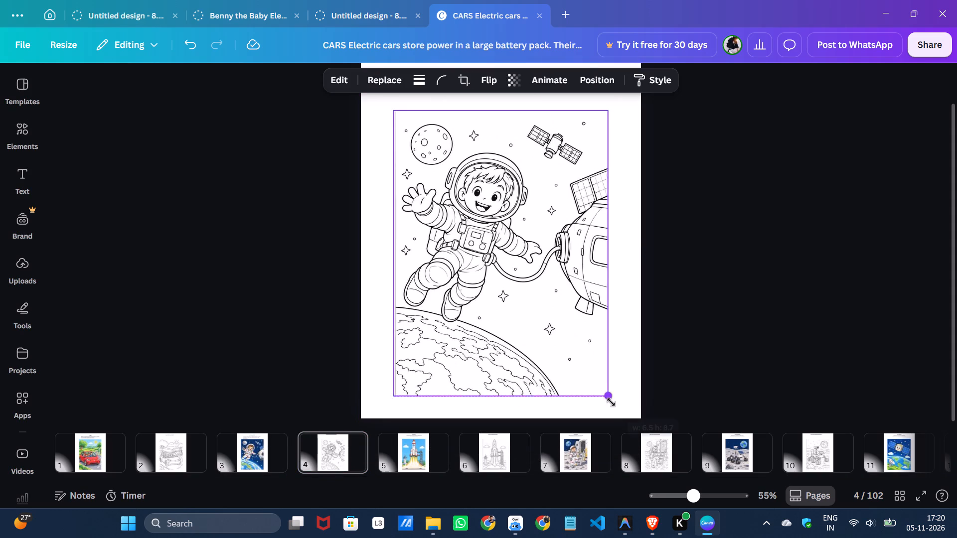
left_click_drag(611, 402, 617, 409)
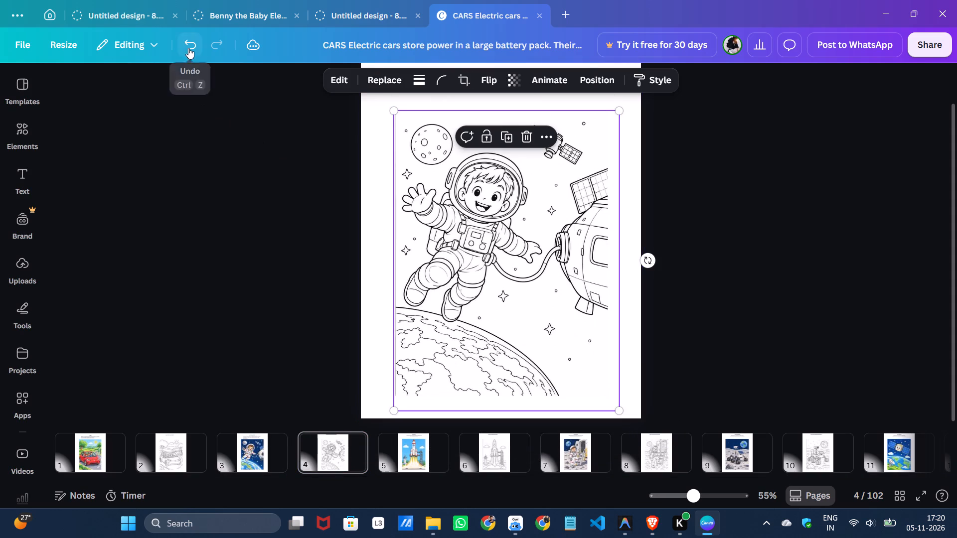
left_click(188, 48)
Group page 4's astronaut line drawing with its frame.
left_click(627, 406)
left_click_drag(628, 404, 570, 367)
left_click(470, 136)
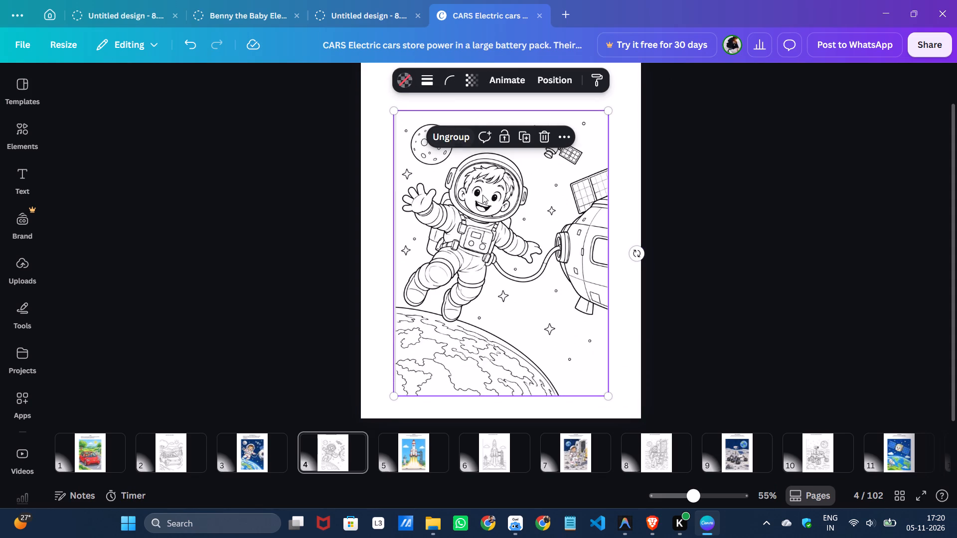
Move page 4's grouped astronaut drawing up beneath the heading and enlarge it to about 6.9 by 9.2.
left_click_drag(605, 390, 614, 401)
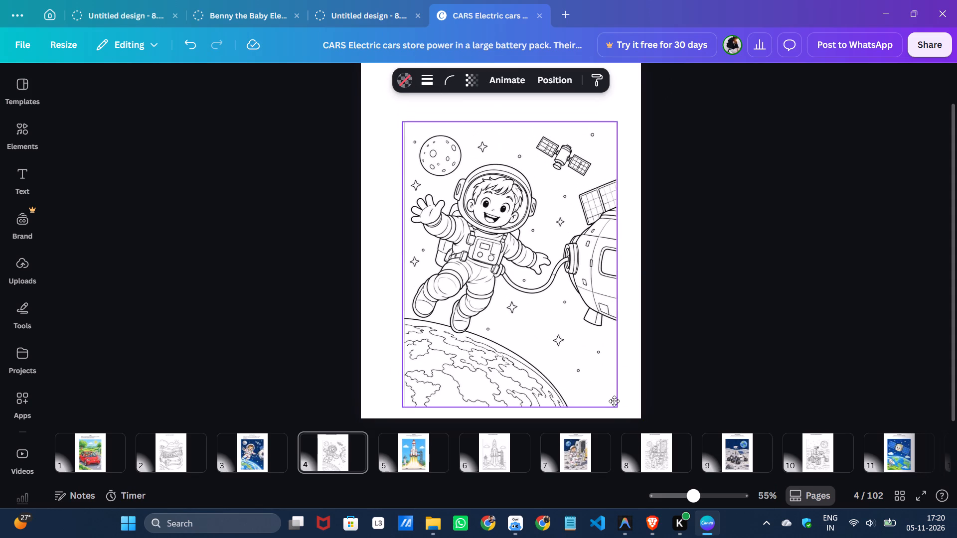
left_click_drag(614, 401, 597, 371)
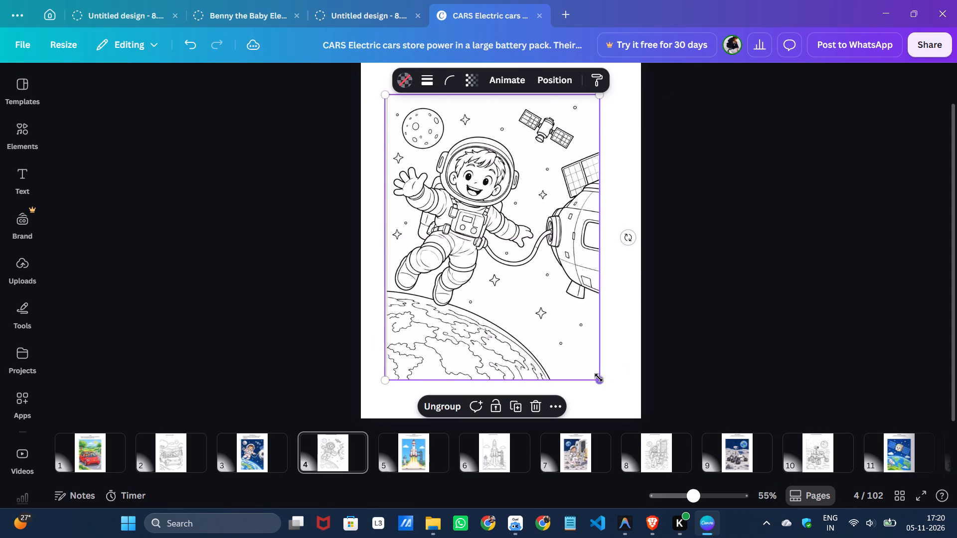
left_click_drag(599, 378, 611, 395)
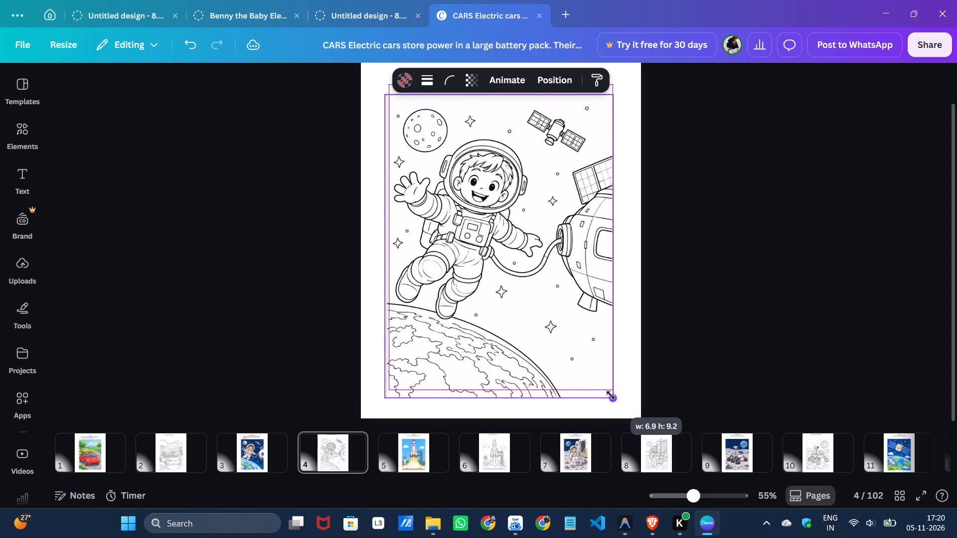
left_click_drag(611, 395, 611, 394)
left_click(690, 367)
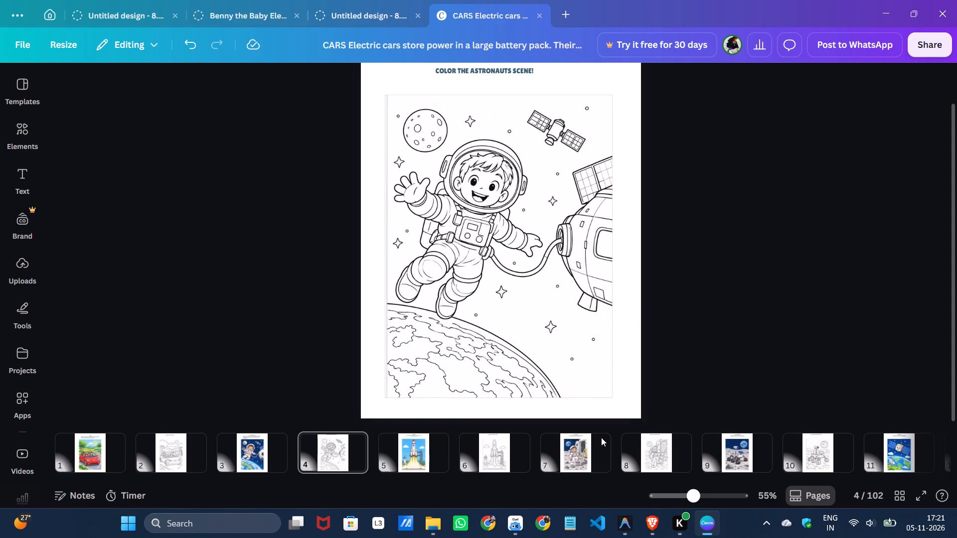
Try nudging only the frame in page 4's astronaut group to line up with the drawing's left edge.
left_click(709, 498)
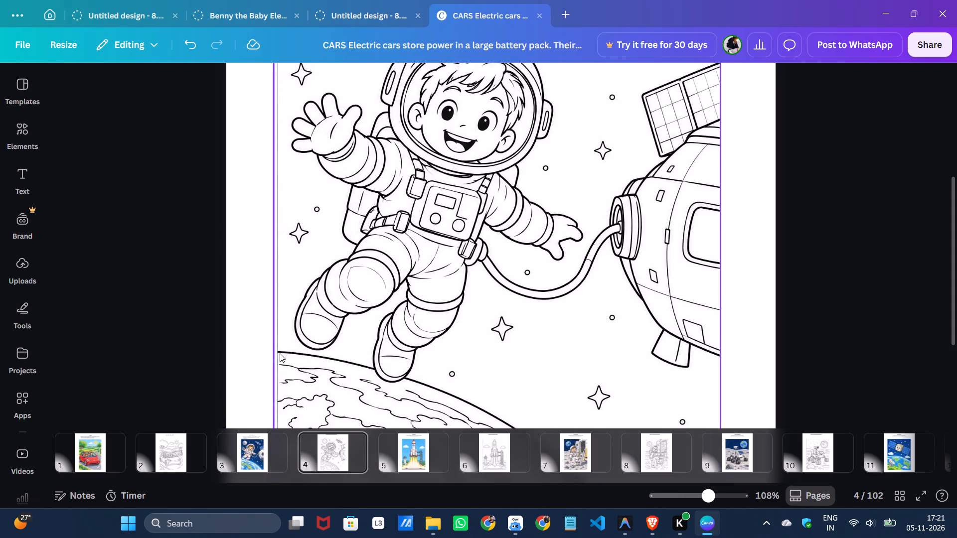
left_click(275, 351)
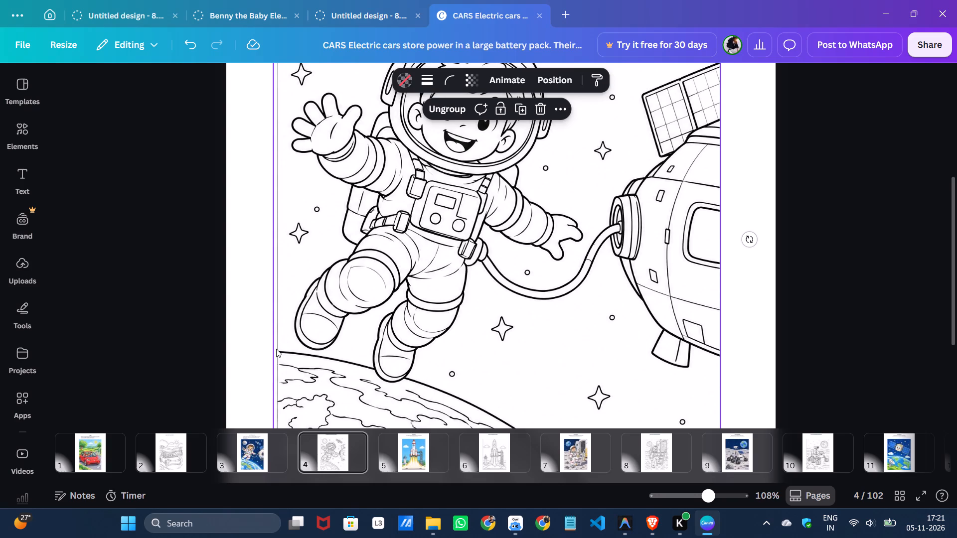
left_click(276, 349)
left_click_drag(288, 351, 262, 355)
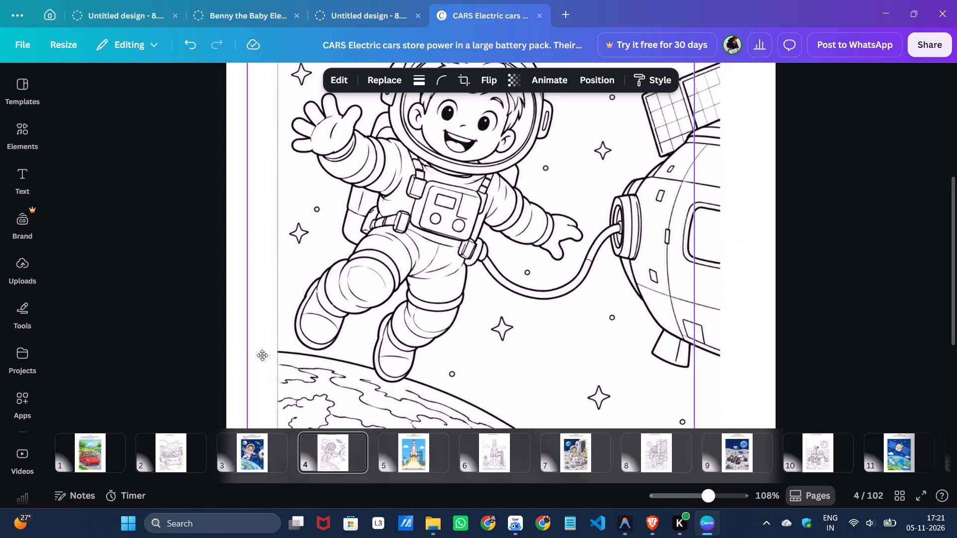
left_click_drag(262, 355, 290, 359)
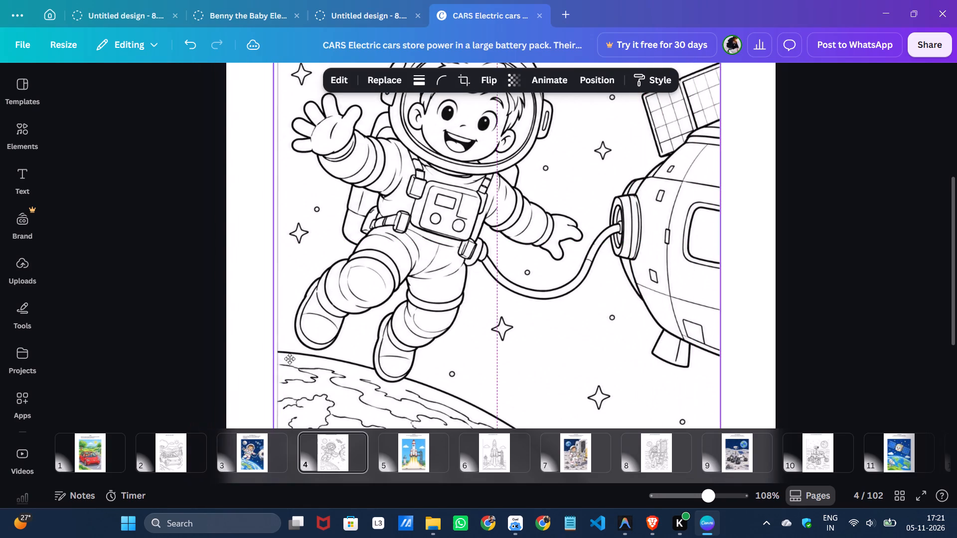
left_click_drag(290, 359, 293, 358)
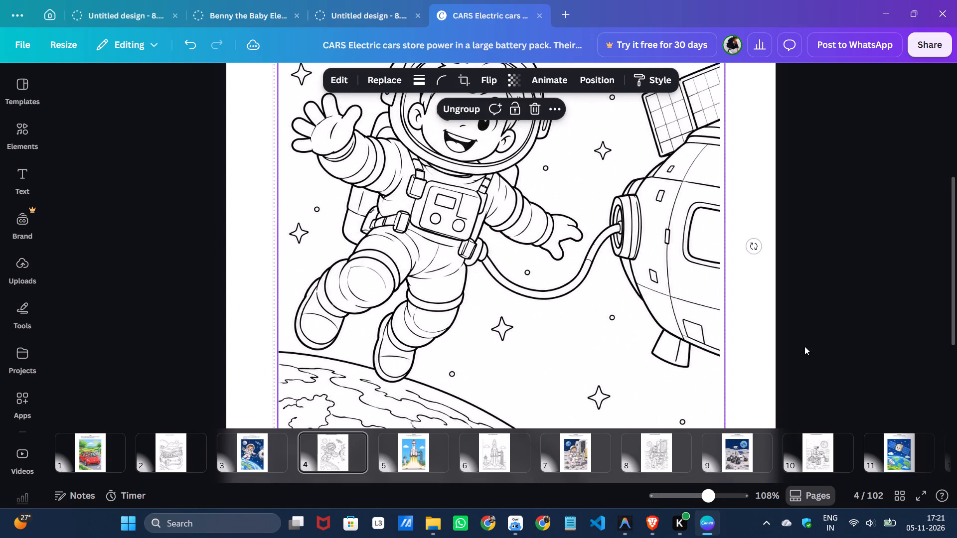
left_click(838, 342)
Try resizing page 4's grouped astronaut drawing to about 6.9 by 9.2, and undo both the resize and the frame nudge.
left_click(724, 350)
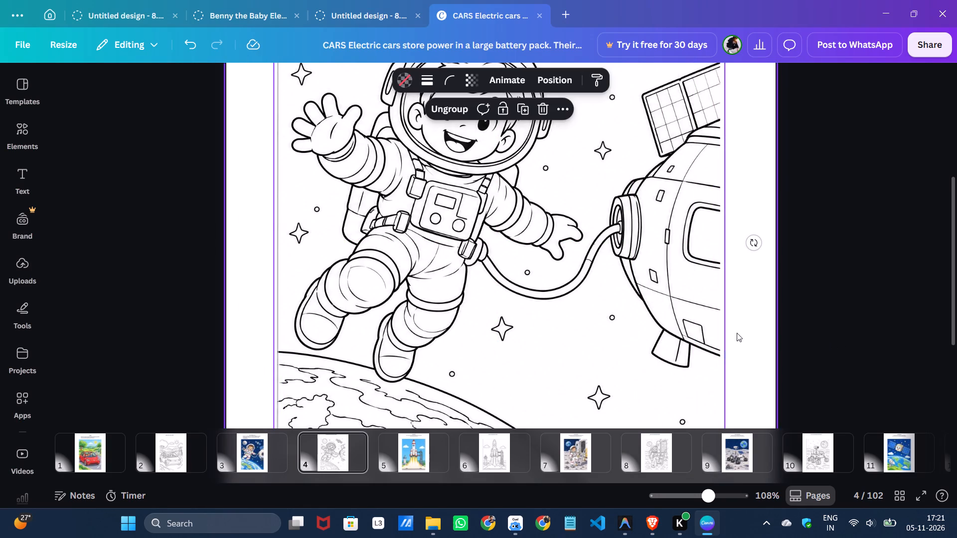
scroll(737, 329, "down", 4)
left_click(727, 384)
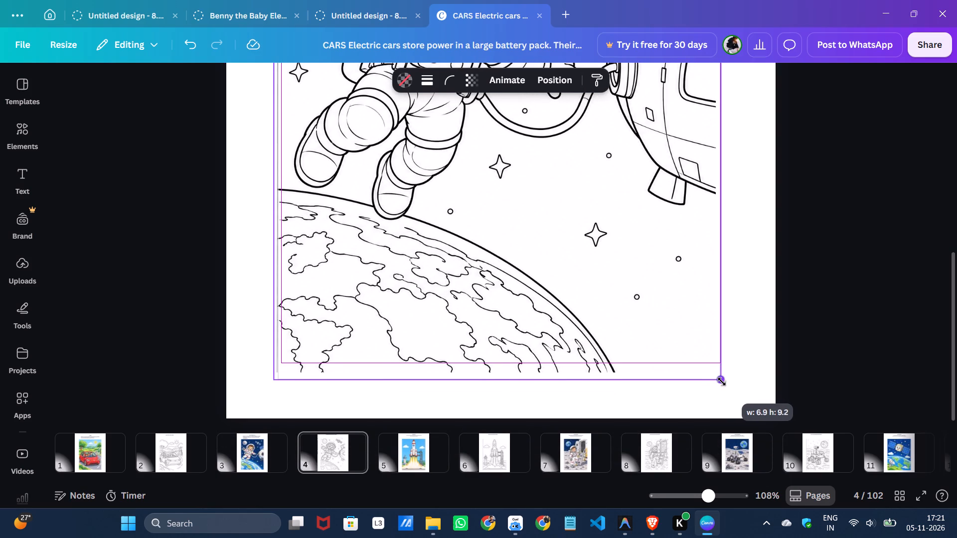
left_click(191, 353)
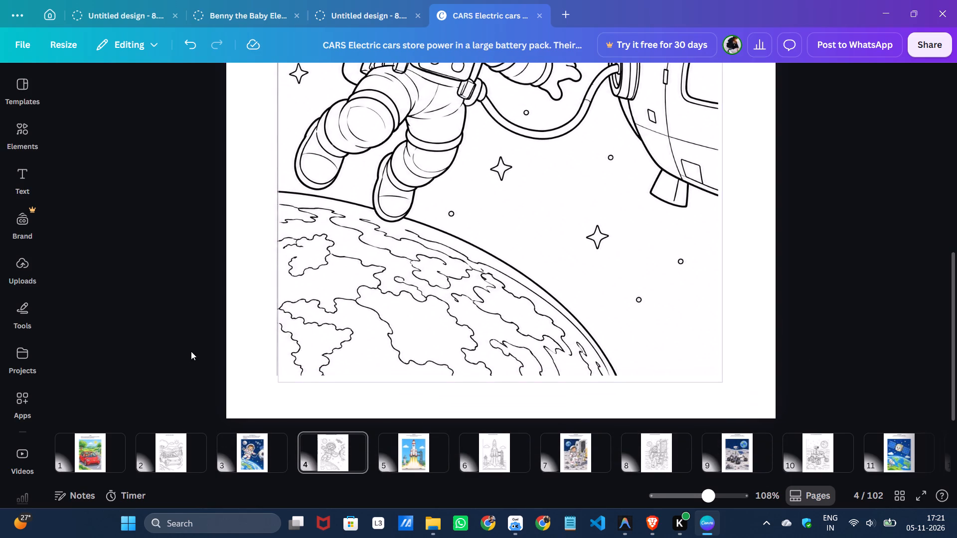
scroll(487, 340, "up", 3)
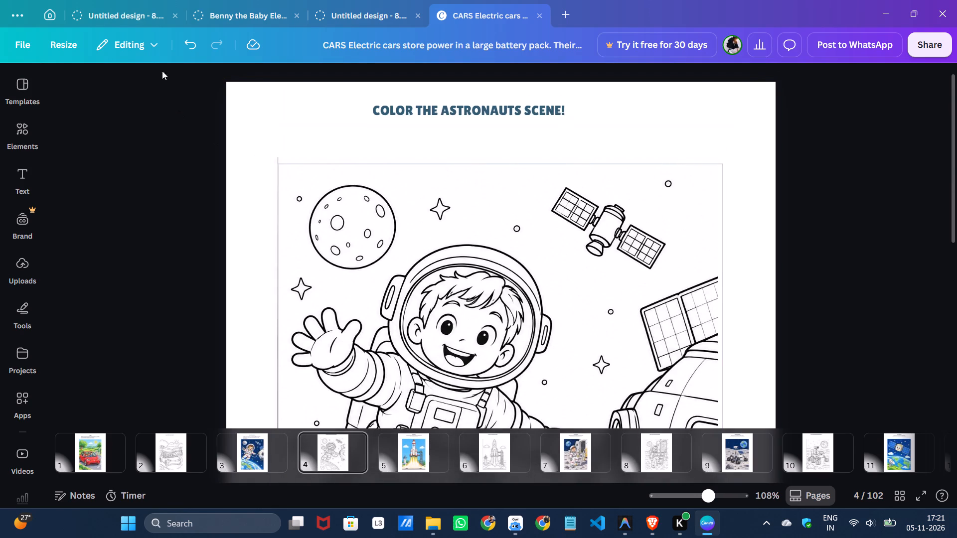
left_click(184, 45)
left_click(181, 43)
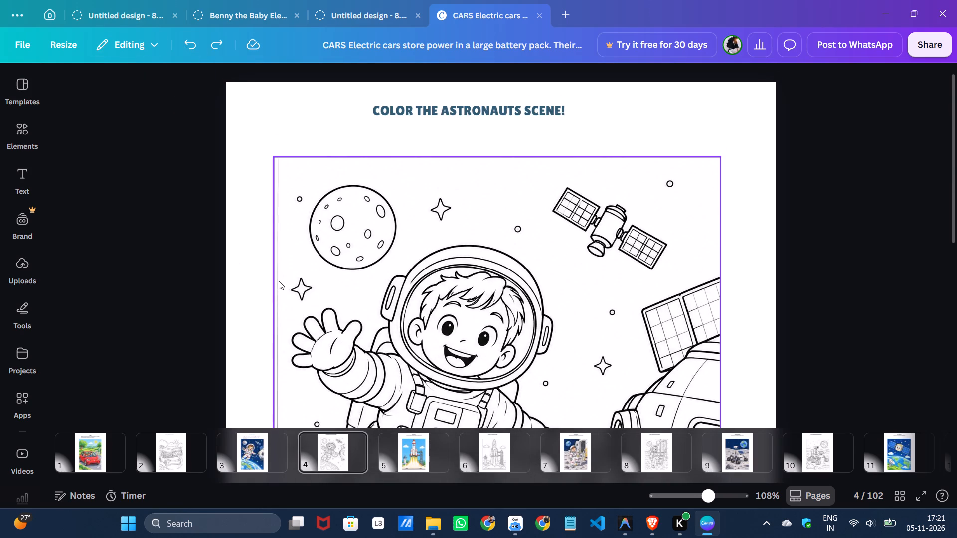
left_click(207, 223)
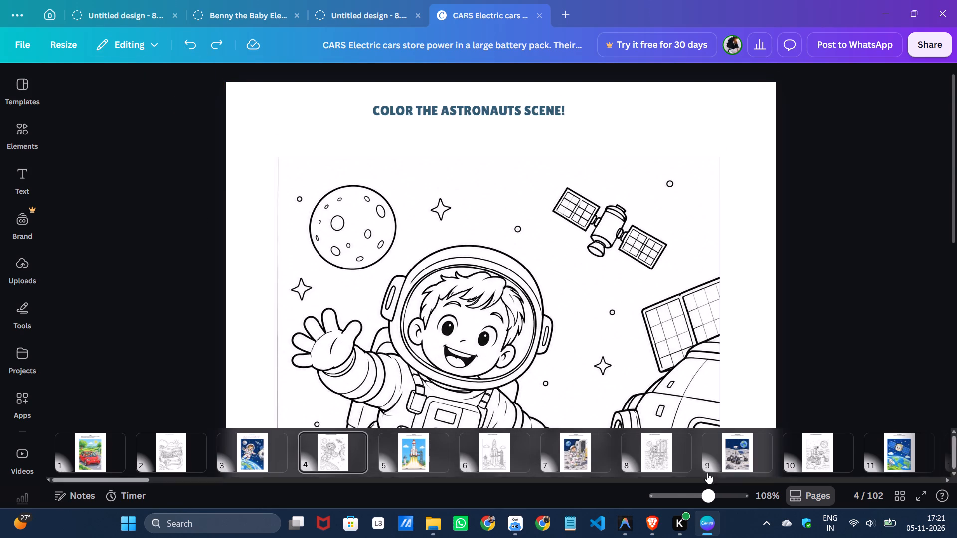
Move page 4's heading "COLOR THE ASTRONAUTS SCENE!" slightly to the right, closer to the page's horizontal centre.
left_click(670, 491)
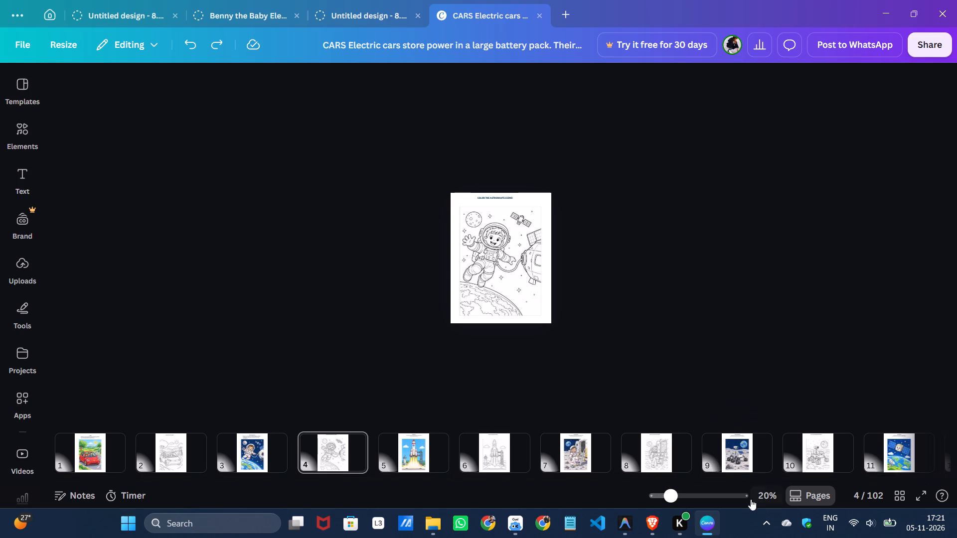
left_click(690, 494)
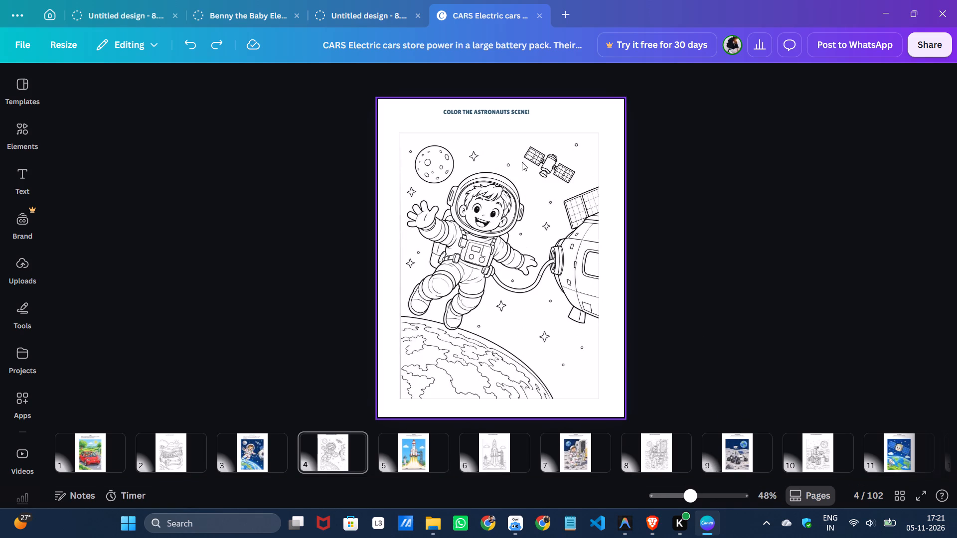
left_click_drag(477, 114, 482, 116)
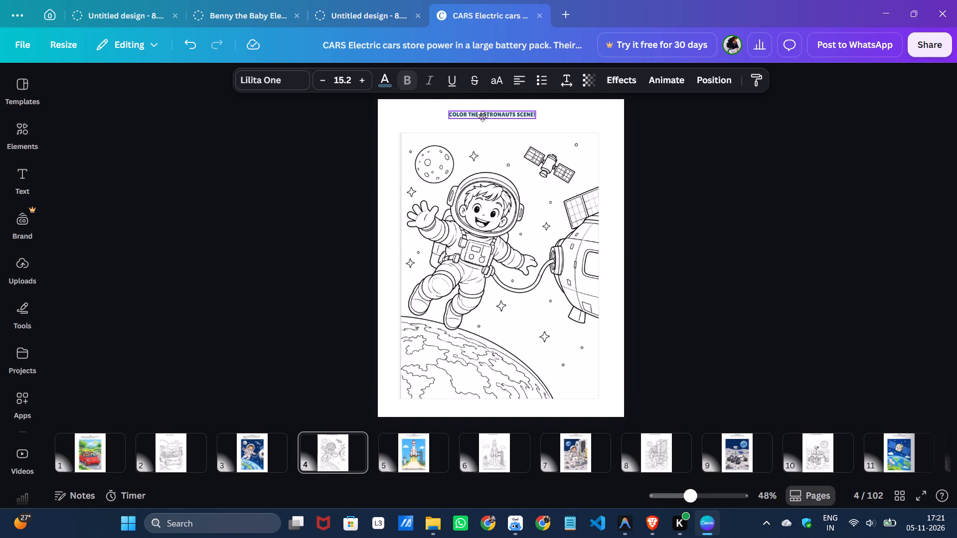
left_click_drag(482, 116, 484, 112)
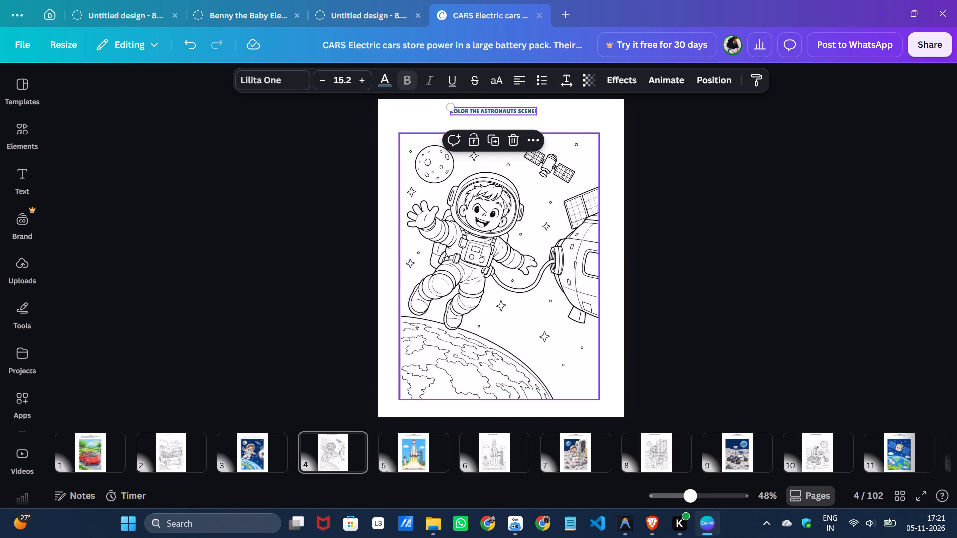
left_click(231, 283)
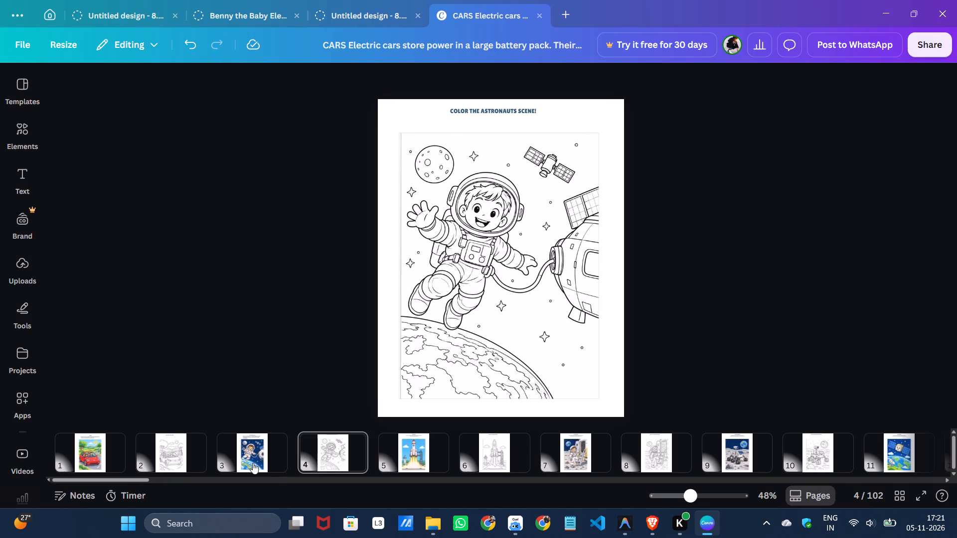